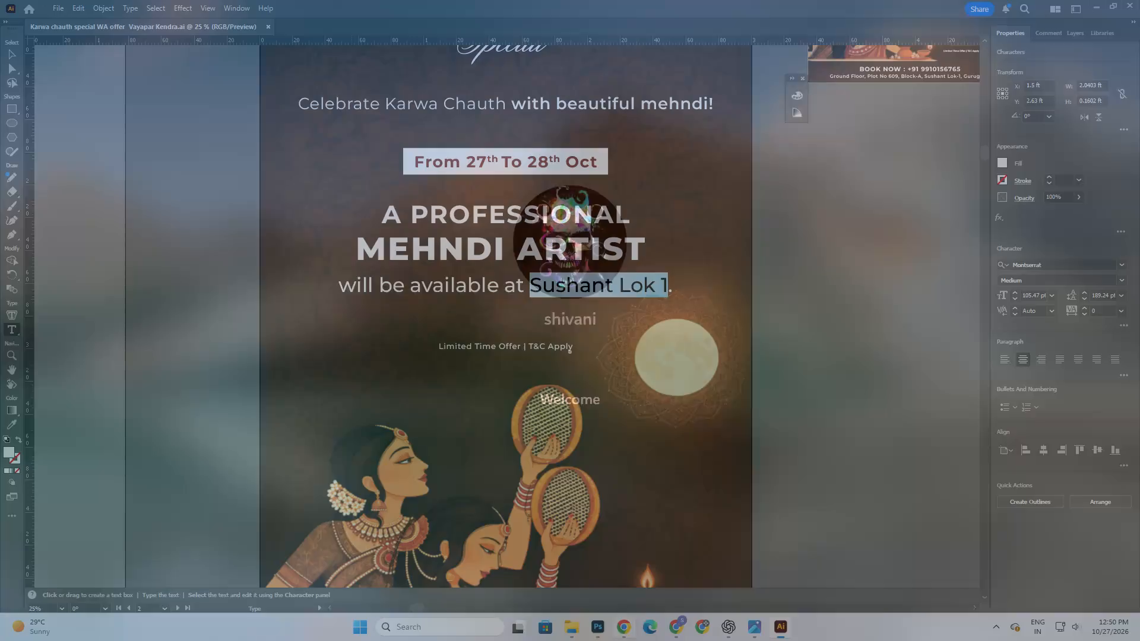
Remove "Sushant Lok 1" from the "will be available at" line of the large Karwa Chauth poster.
key("space")
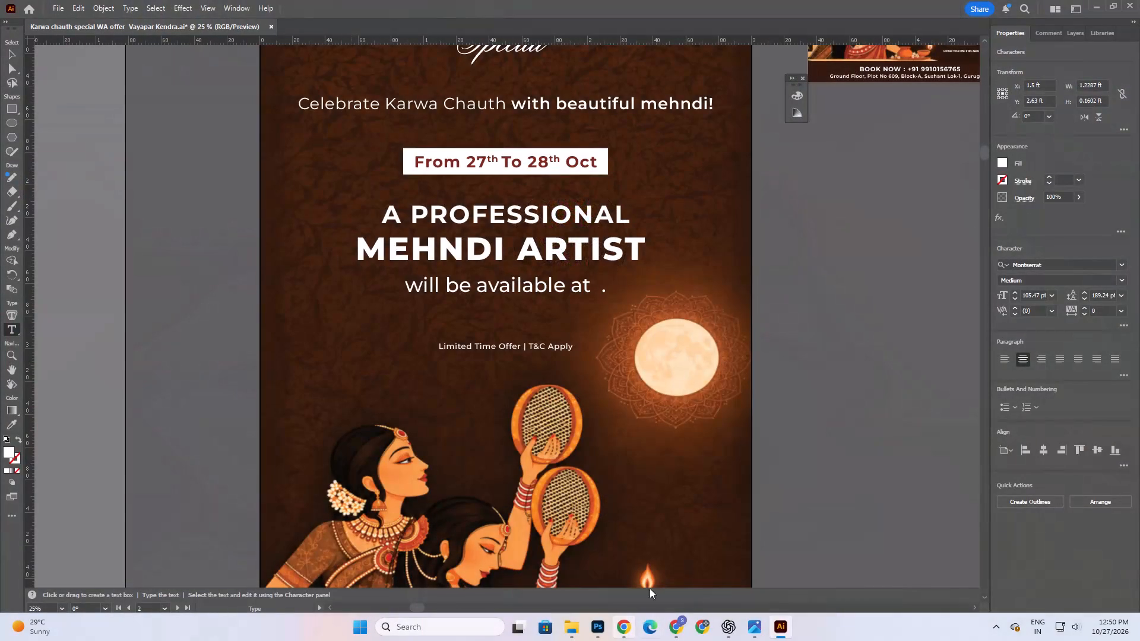
In Photoshop, copy "Vyapar Kendra" from the address line of the HER OFFER Vayapar Kendra document, leaving the text unchanged.
left_click(681, 622)
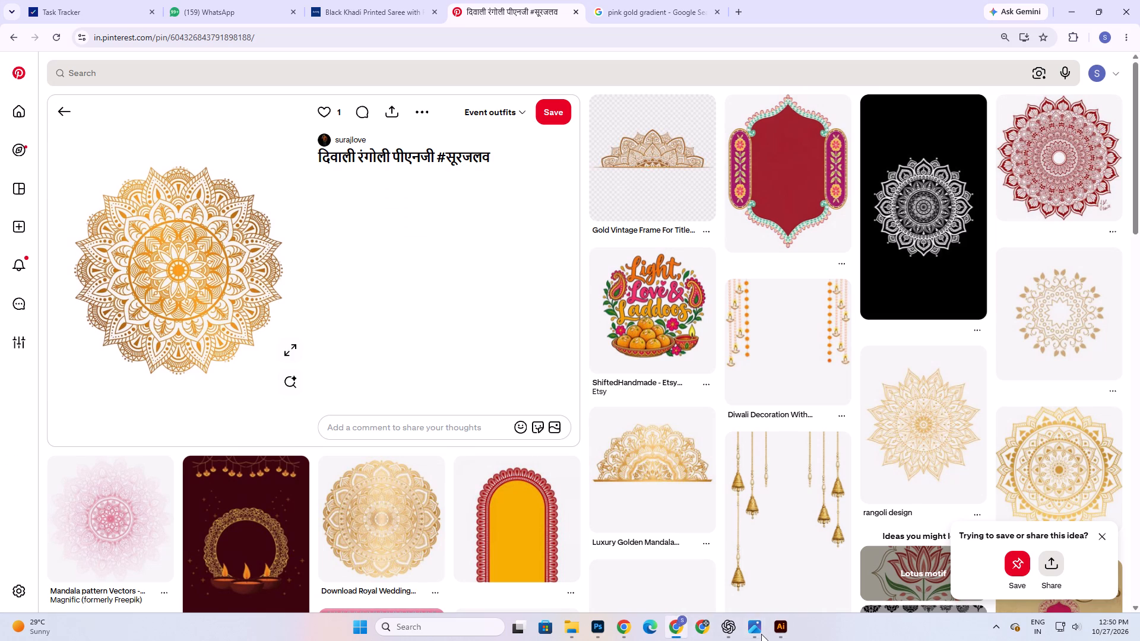
left_click(590, 638)
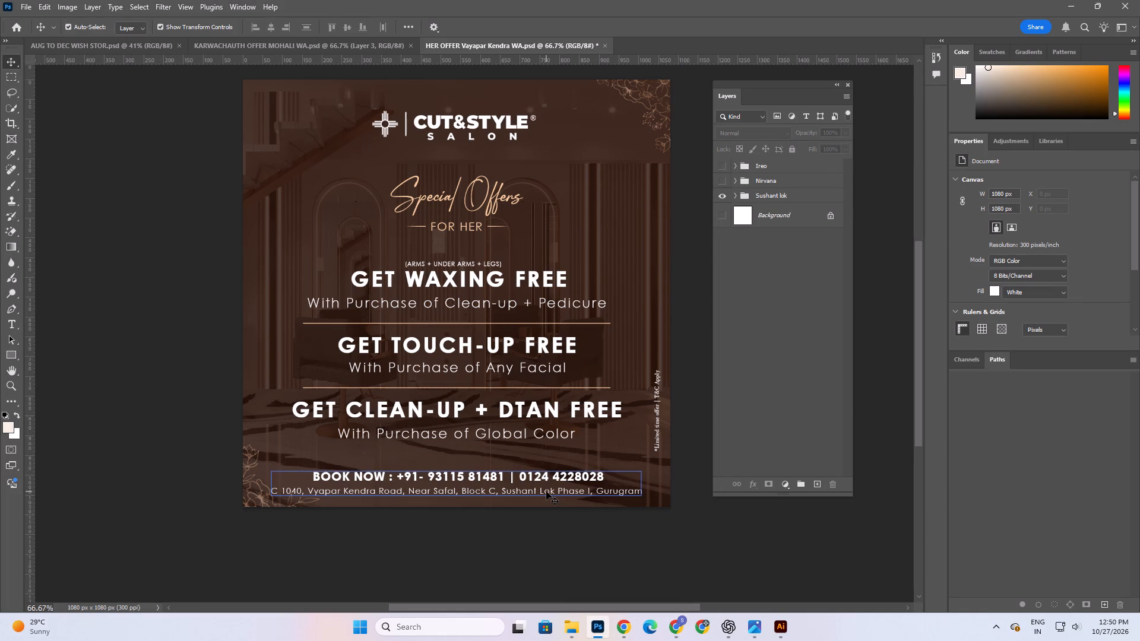
double_click(546, 491)
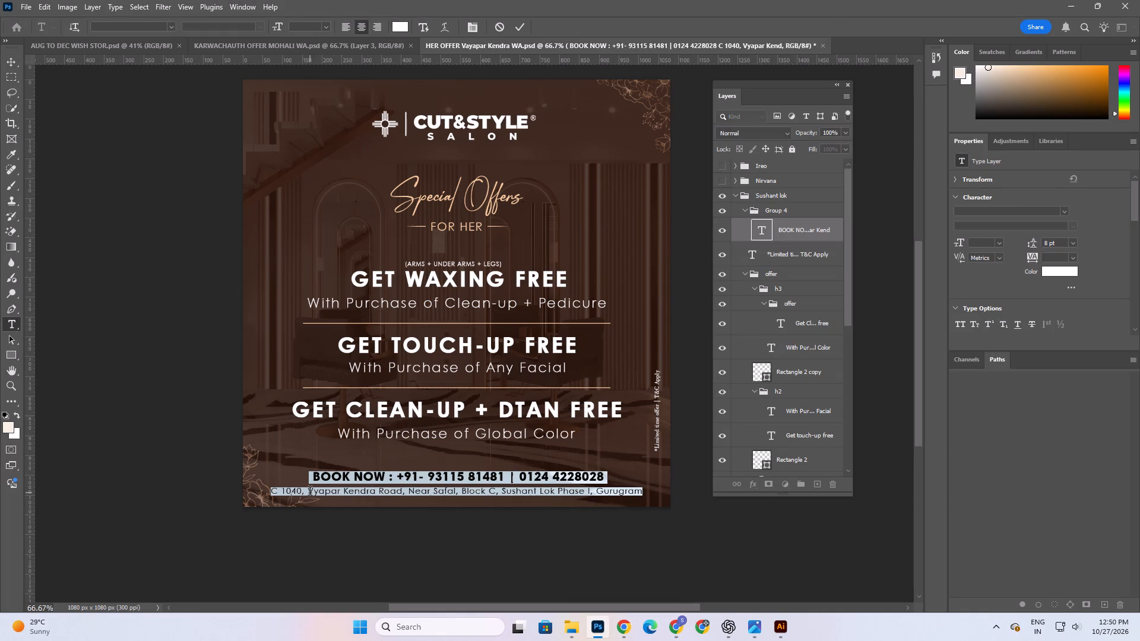
left_click_drag(310, 493, 377, 500)
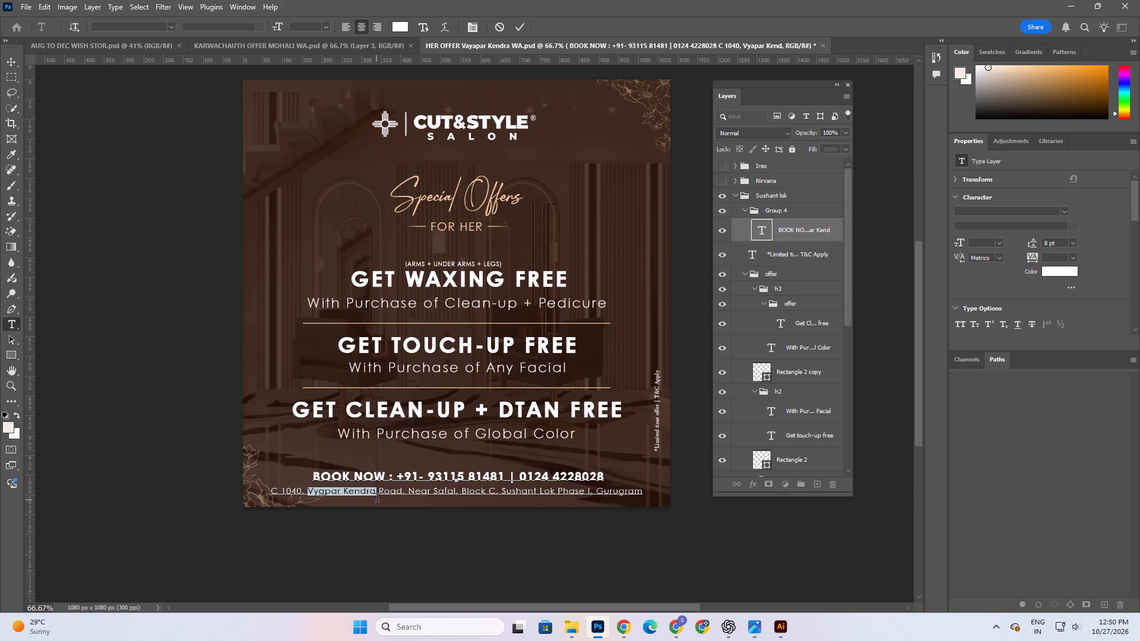
left_click_drag(377, 500, 376, 500)
key("ctrl+c")
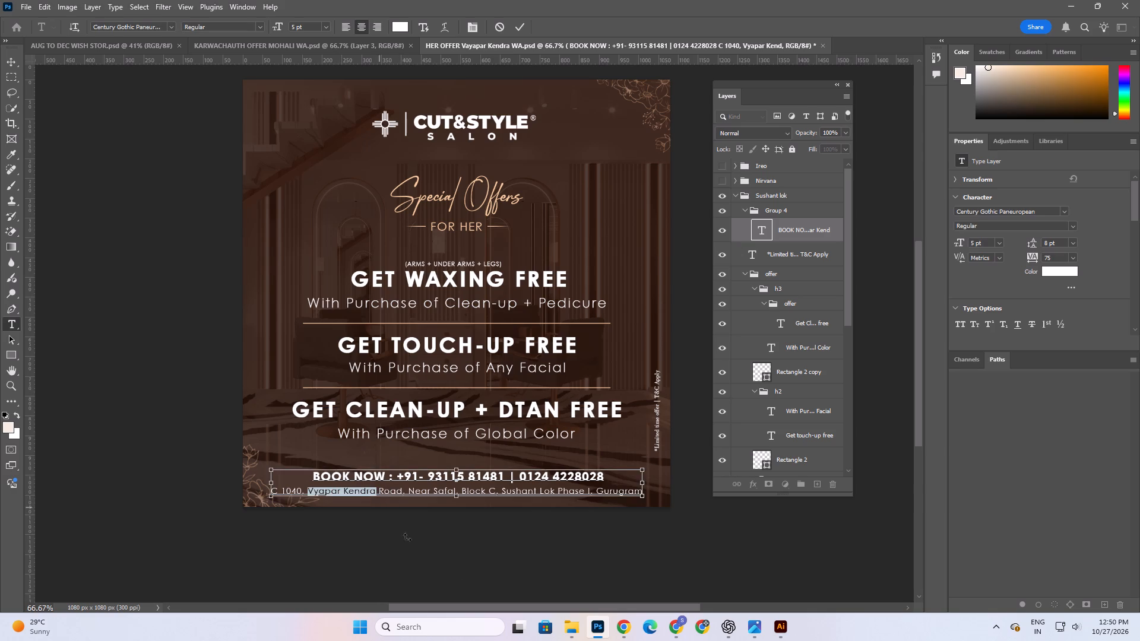
left_click(518, 27)
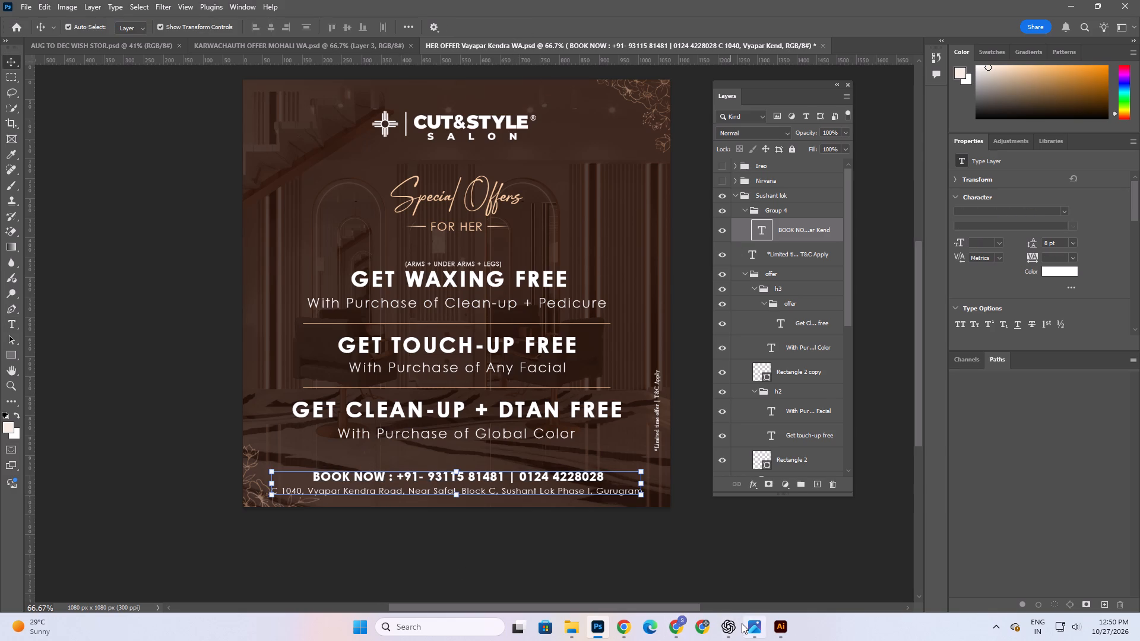
In Illustrator, paste "Vyapar Kendra" before the full stop and match it to the line's Montserrat Medium style with the Eyedropper.
left_click(769, 627)
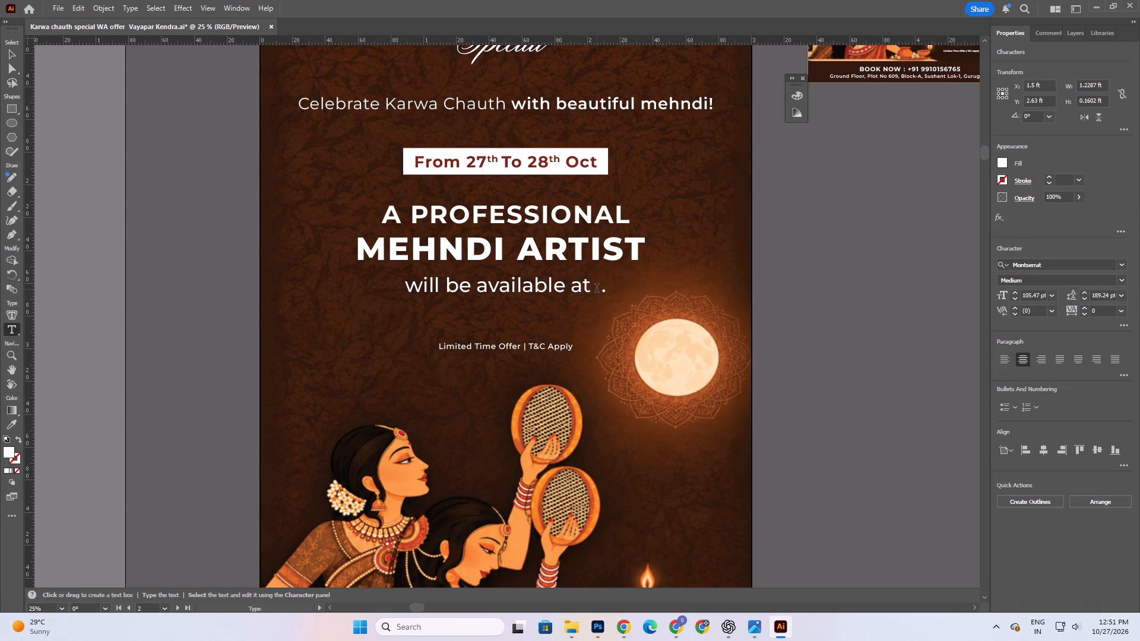
key("ctrl+v")
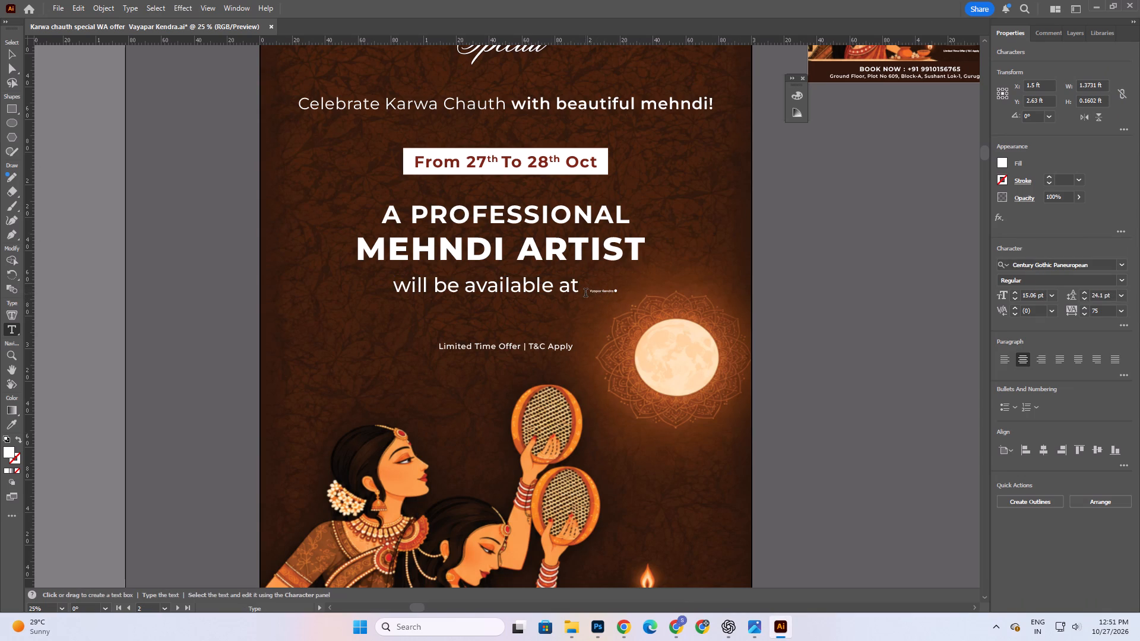
left_click_drag(585, 294, 615, 294)
scroll(607, 293, "up", 5, "alt")
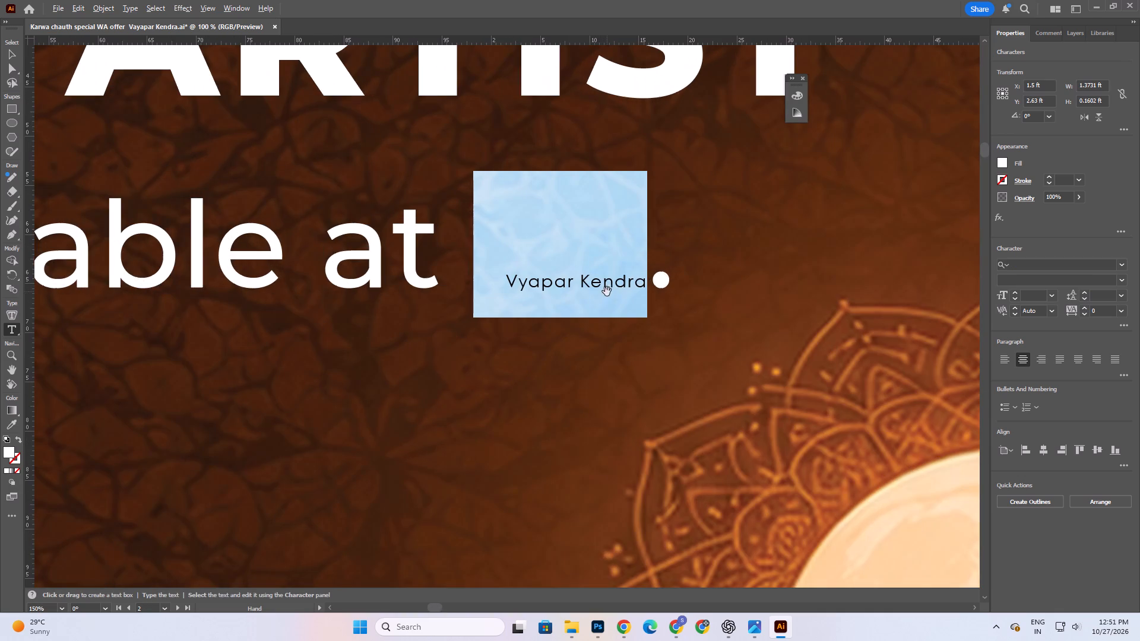
left_click(15, 423)
left_click(126, 237)
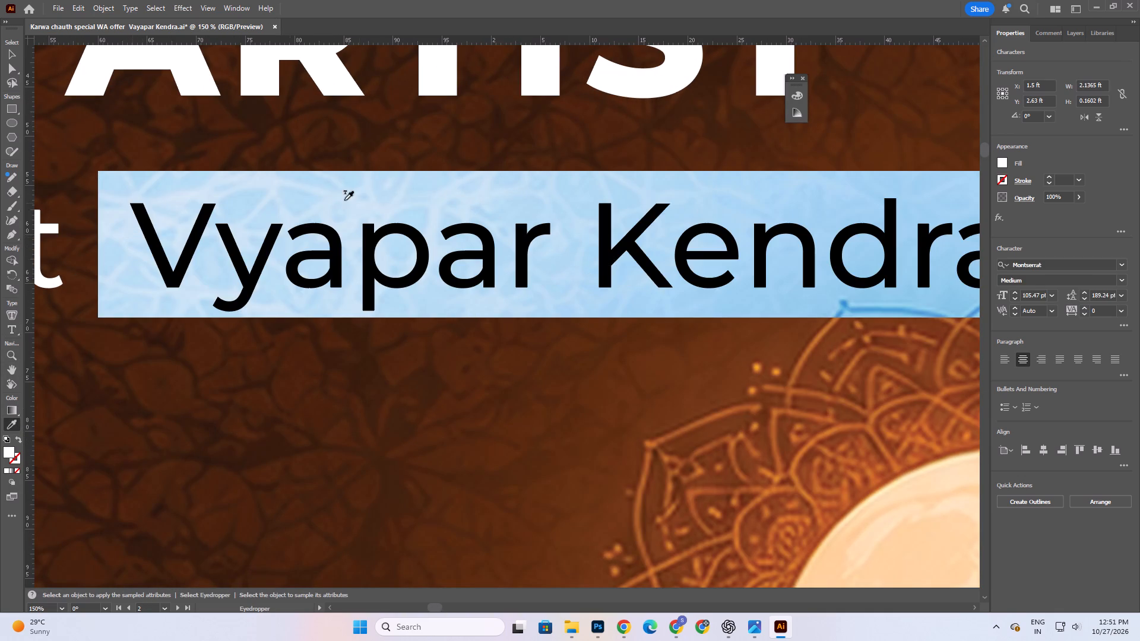
scroll(386, 281, "down", 4, "alt")
Delete the extra space before "Vyapar Kendra" in the availability line.
left_click(11, 53)
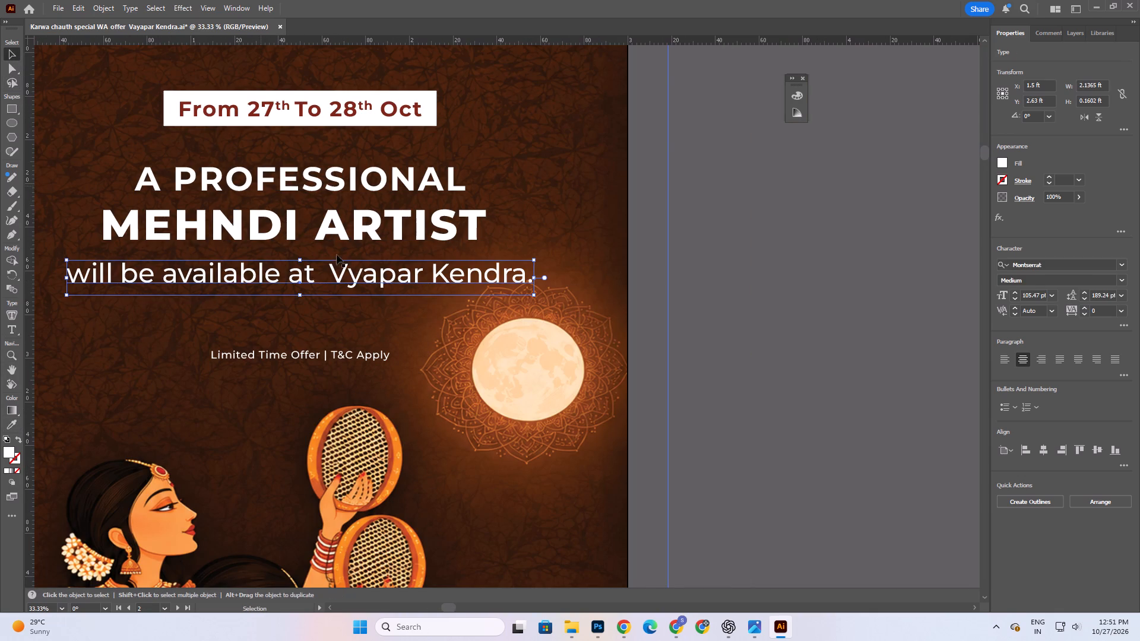
double_click(338, 274)
key("BackSpace")
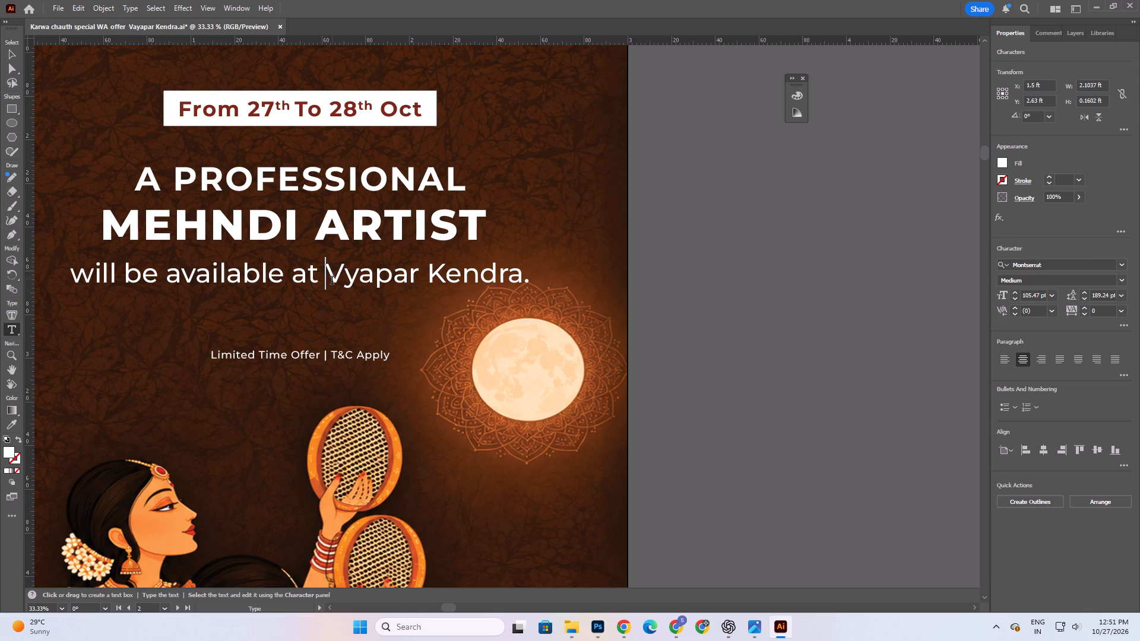
left_click(7, 44)
left_click(11, 54)
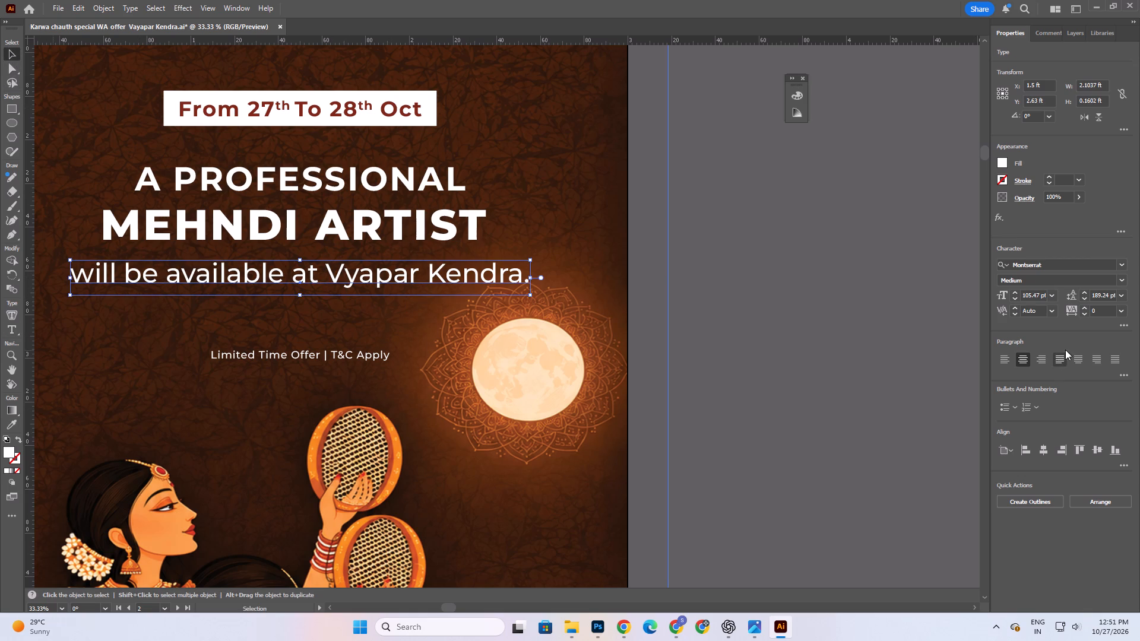
Align the availability line and the "A PROFESSIONAL MEHNDI ARTIST" heading to the horizontal centre.
left_click(1046, 446)
left_click(1046, 446)
left_click(648, 261)
scroll(674, 278, "down", 2, "alt")
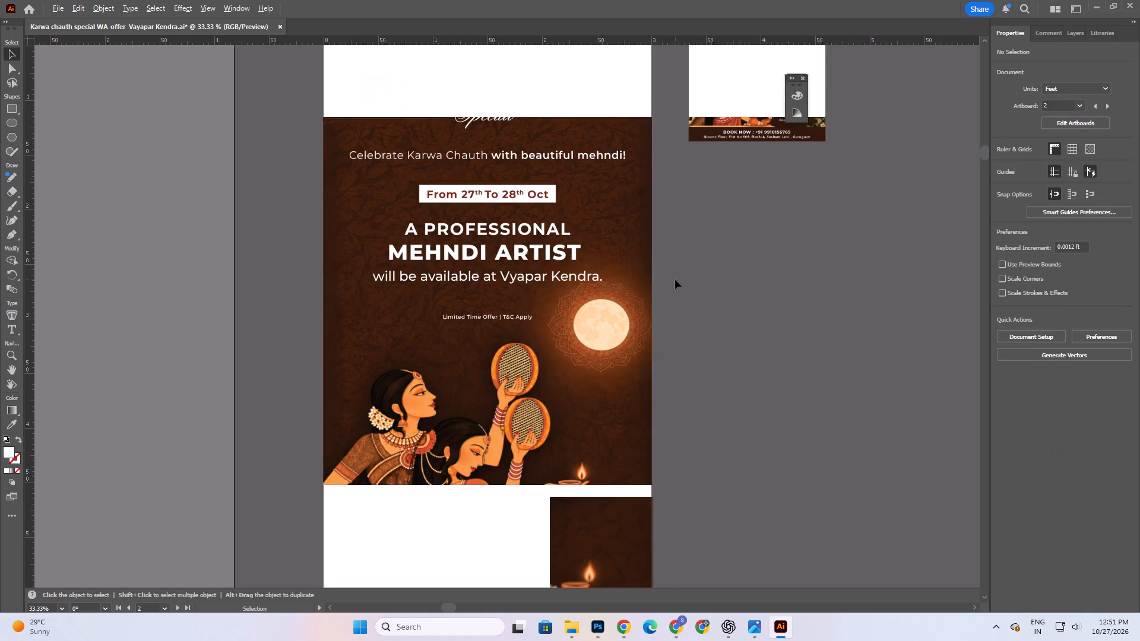
left_click(524, 259)
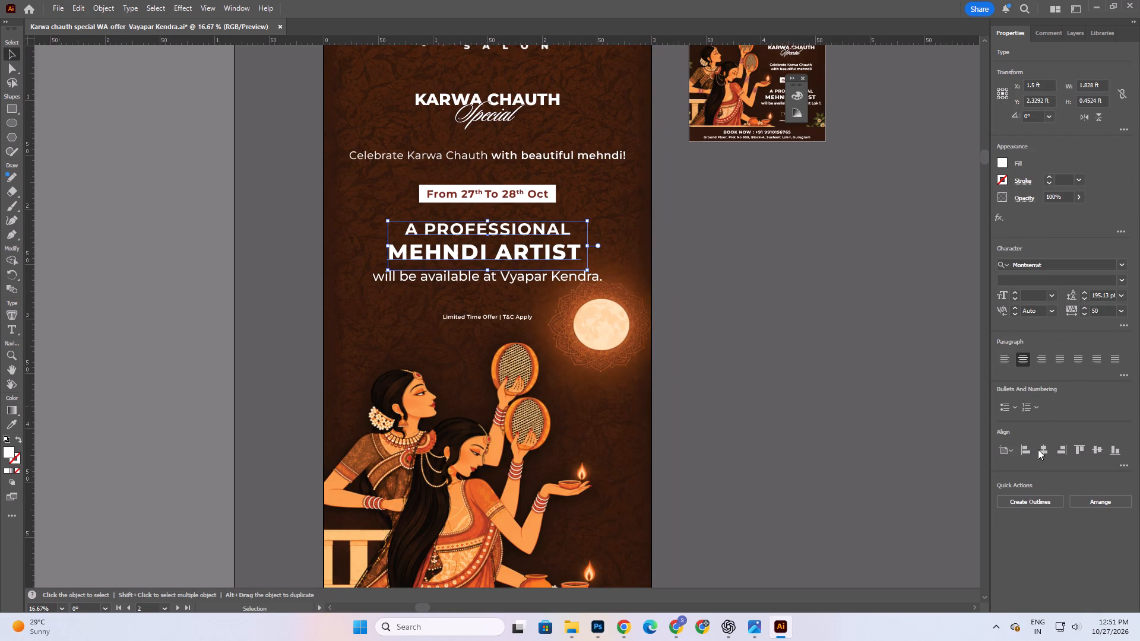
left_click(1040, 448)
left_click(723, 297)
Examine the whole Karwa Chauth poster layout with the new location text.
key("space")
key("space")
key("space")
key("space")
key("space")
key("space")
key("space")
key("space")
key("space")
key("space")
key("space")
key("space")
key("space")
key("space")
key("space")
key("space")
key("space")
key("space")
left_click_drag(555, 227, 532, 233)
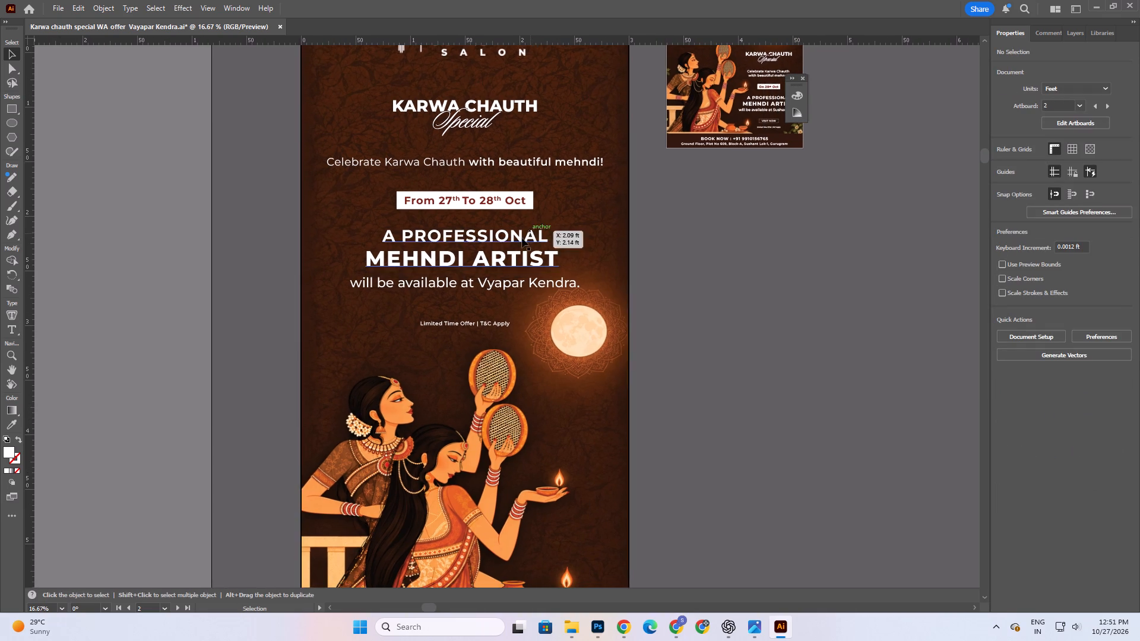
scroll(458, 278, "down", 2, "alt")
scroll(486, 315, "up", 1)
key("space")
key("space")
key("space")
key("space")
key("space")
key("space")
key("space")
left_click_drag(498, 315, 437, 294)
left_click(639, 313)
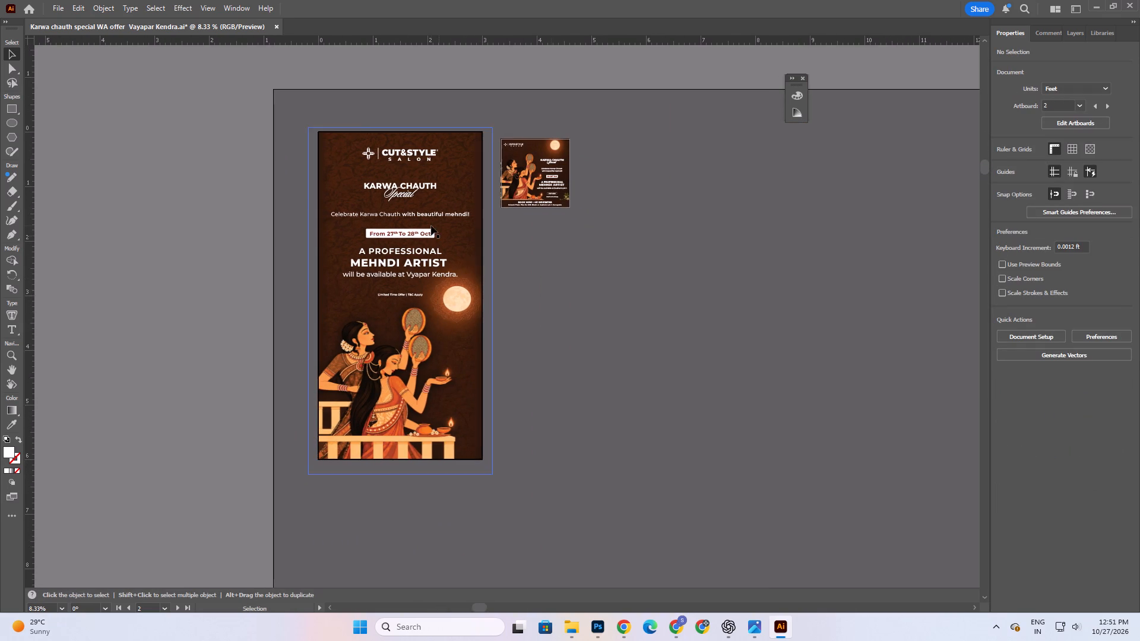
scroll(431, 226, "up", 1, "alt")
Save the Karwa Chauth poster document.
key("ctrl+s")
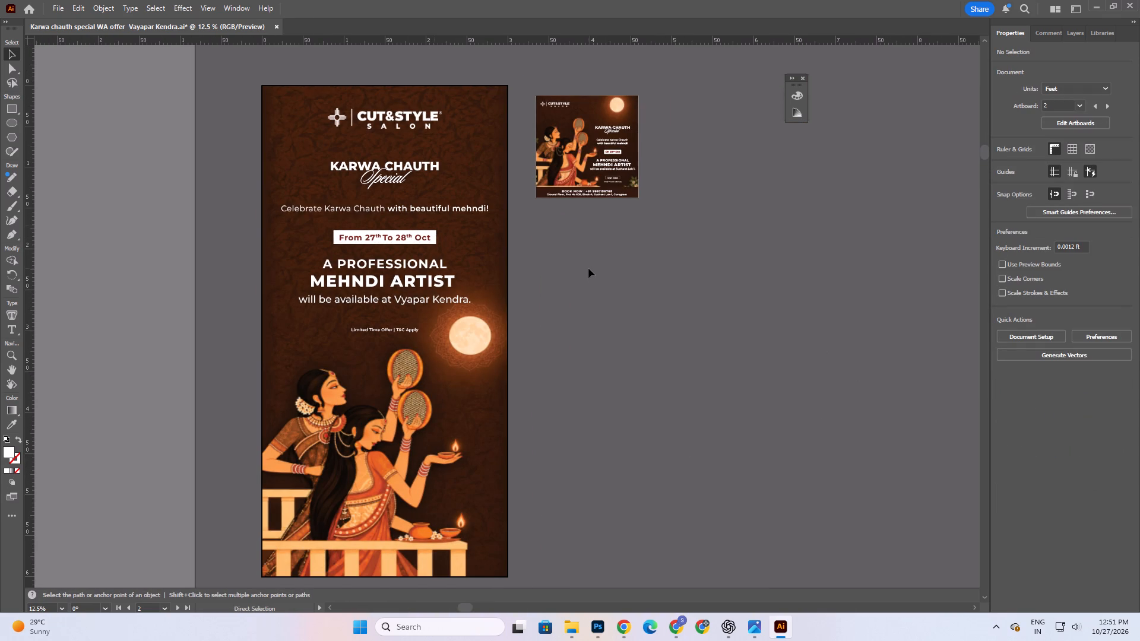
left_click(729, 266)
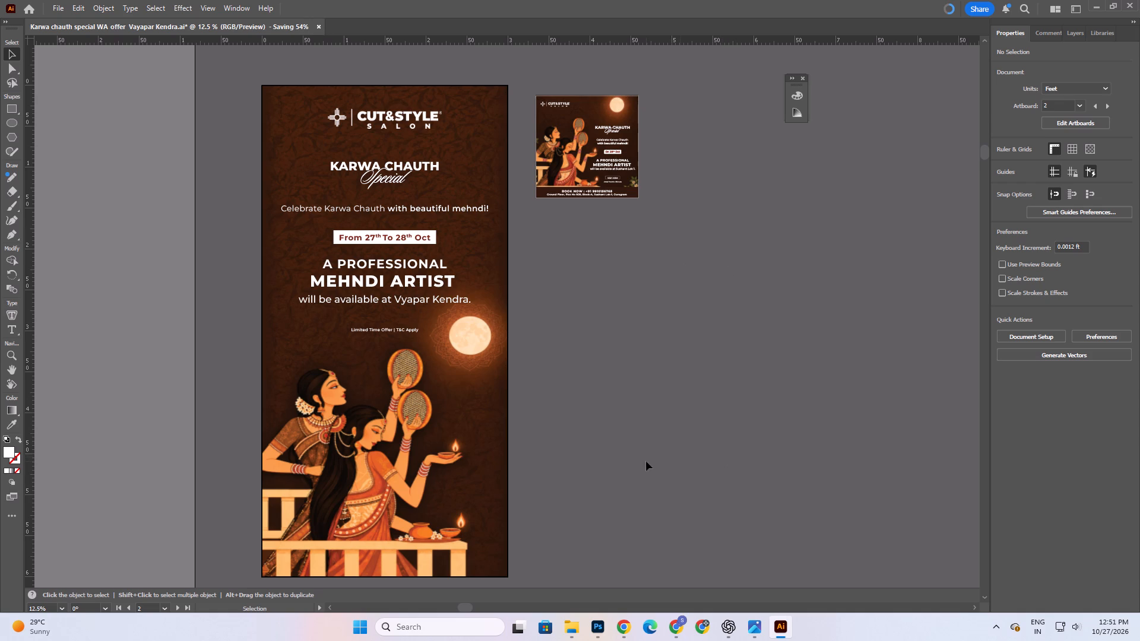
Use Snipping Tool to capture the poster text "A PROFESSIONAL MEHNDI ARTIST will be available at Vyapar Kendra.".
scroll(415, 218, "up", 2, "alt")
scroll(394, 347, "down", 2)
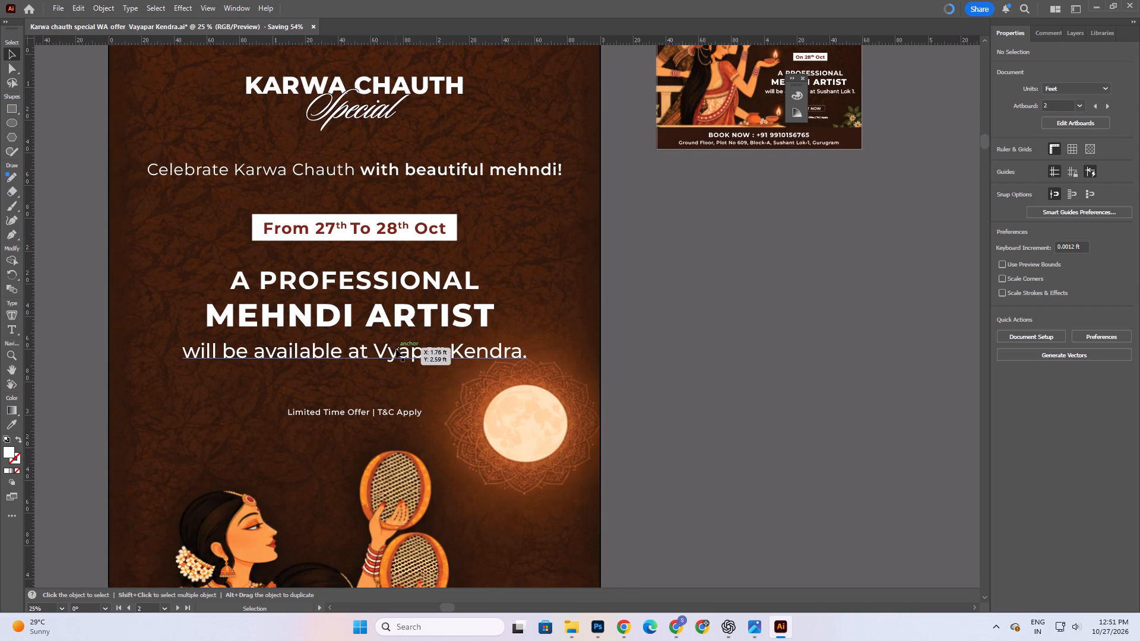
type("sni")
left_click(454, 185)
left_click(451, 188)
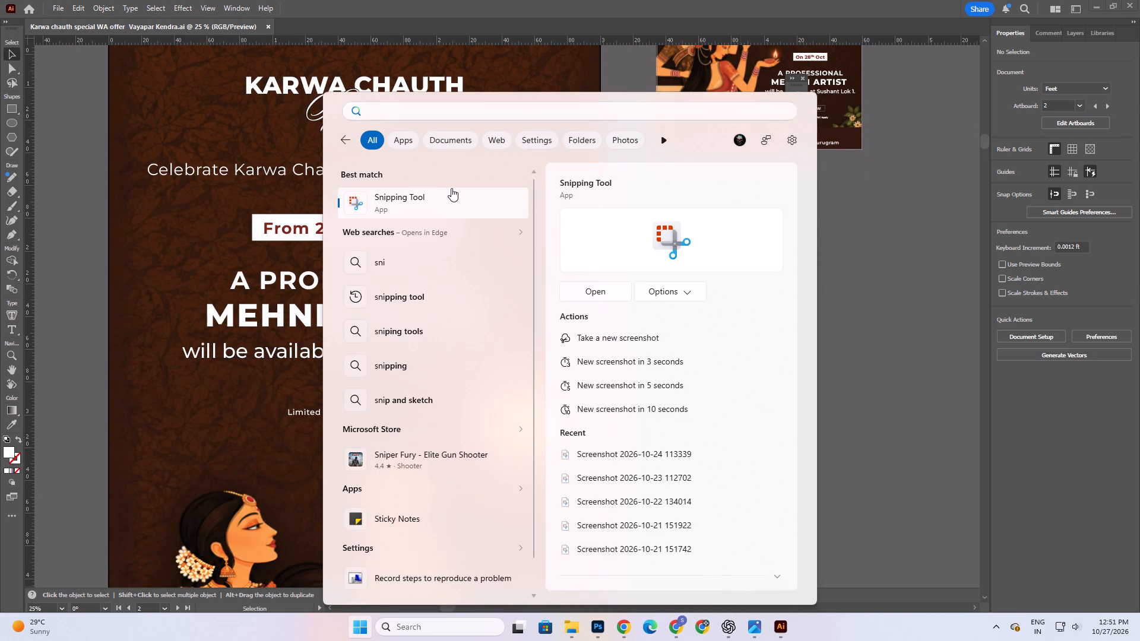
left_click(432, 204)
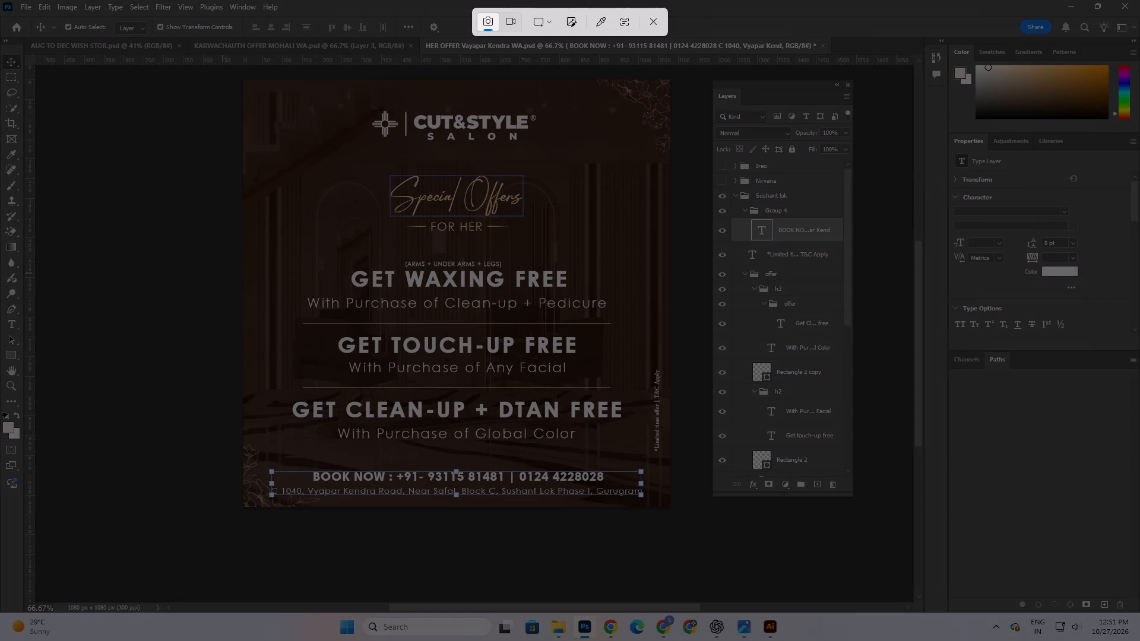
left_click(781, 640)
left_click(660, 17)
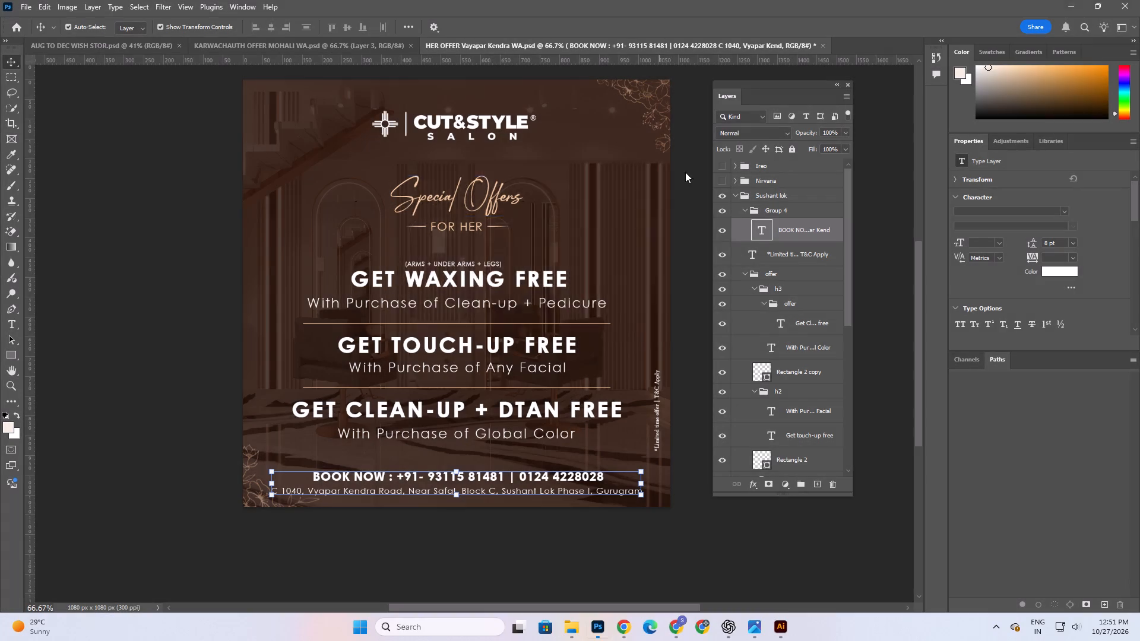
left_click(772, 629)
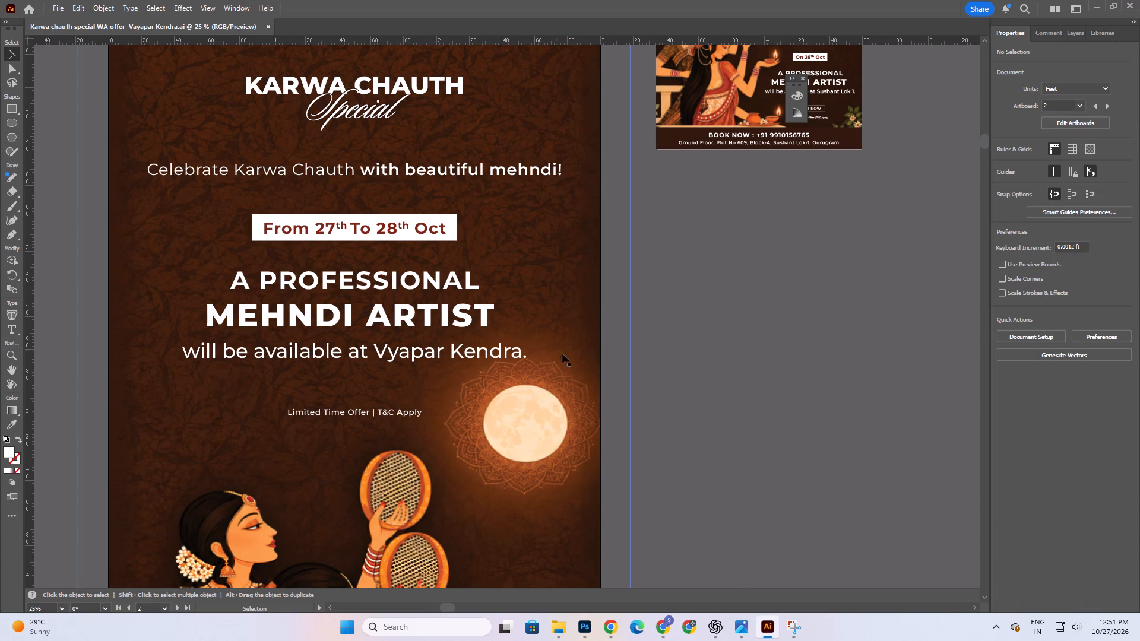
left_click(797, 620)
left_click(426, 204)
left_click_drag(166, 259, 540, 368)
left_click(723, 626)
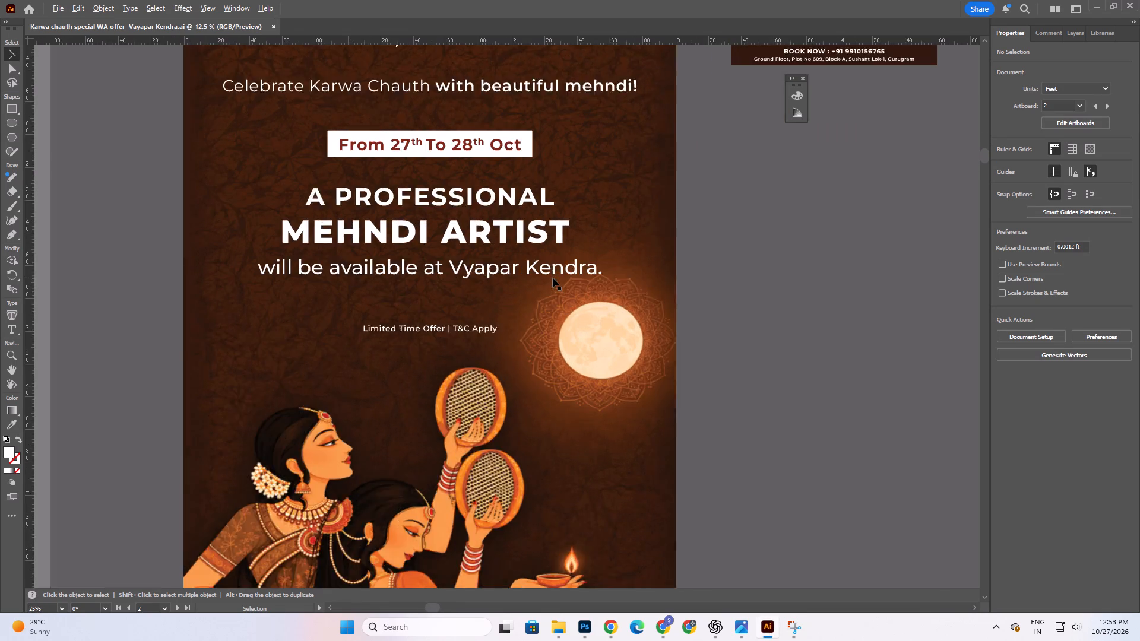
double_click(385, 274)
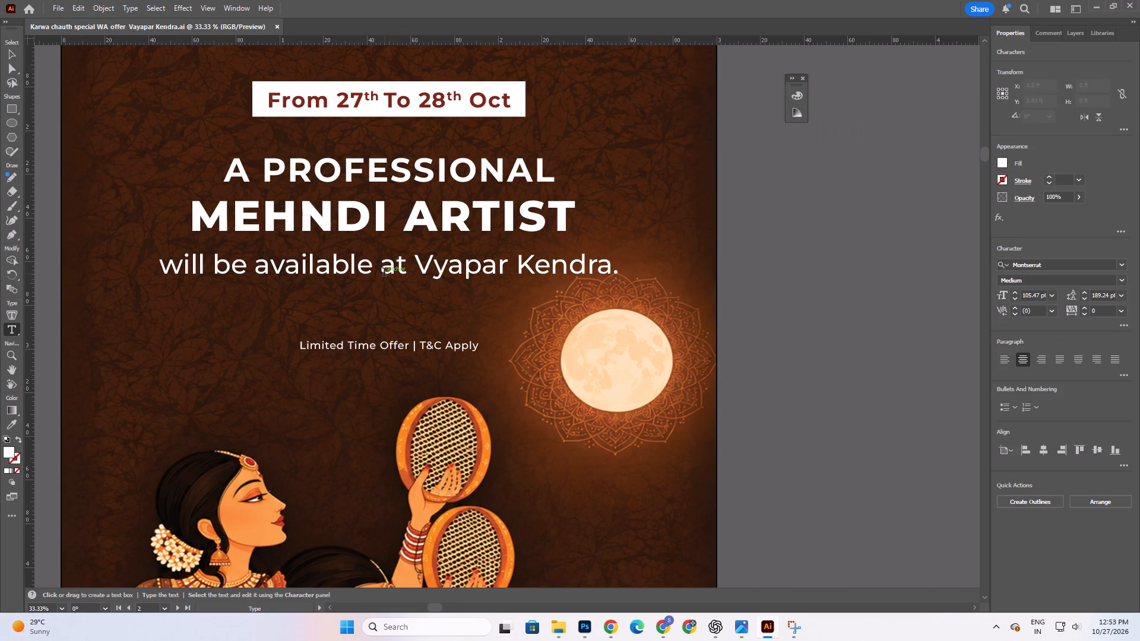
left_click_drag(384, 270, 610, 269)
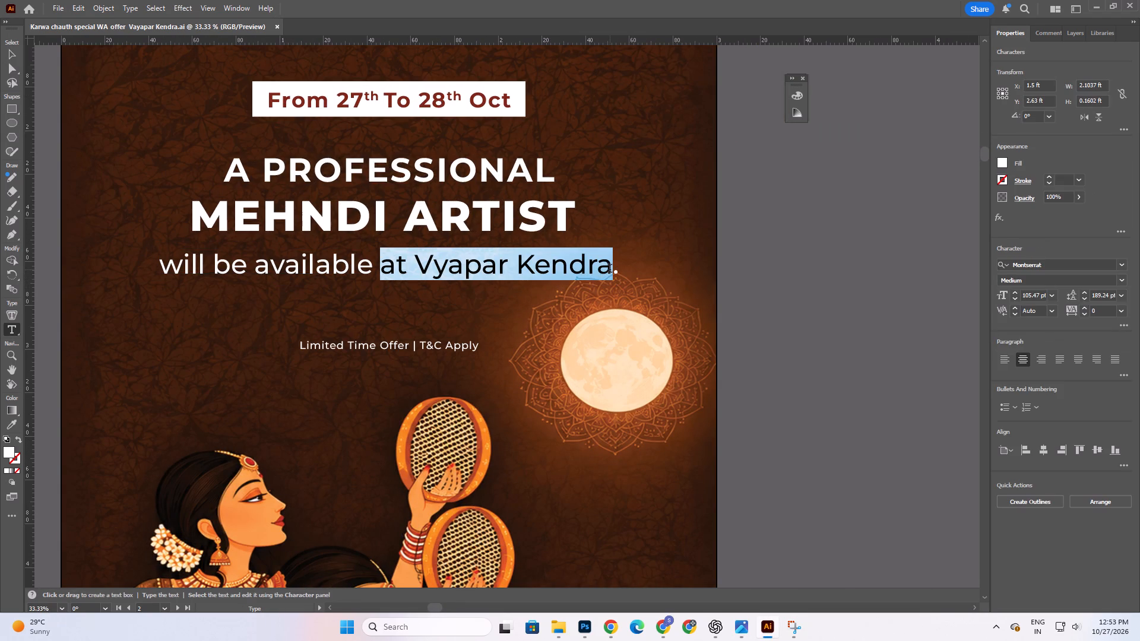
type("for you")
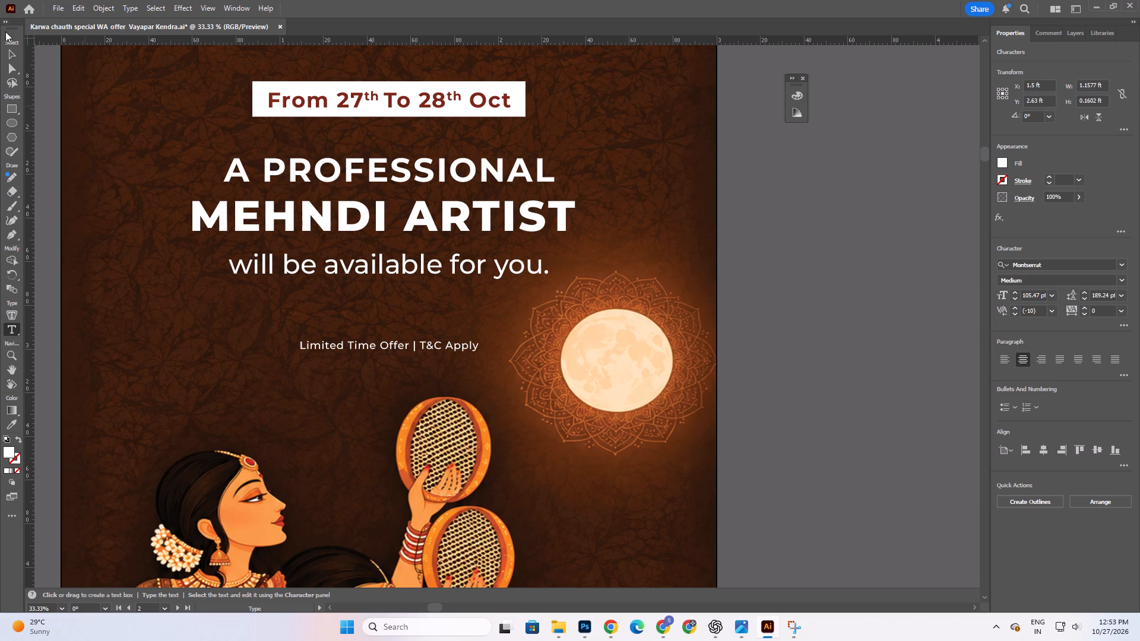
Centre the "will be available for you." line horizontally on the tall poster.
left_click(7, 57)
left_click(1049, 463)
left_click(1046, 452)
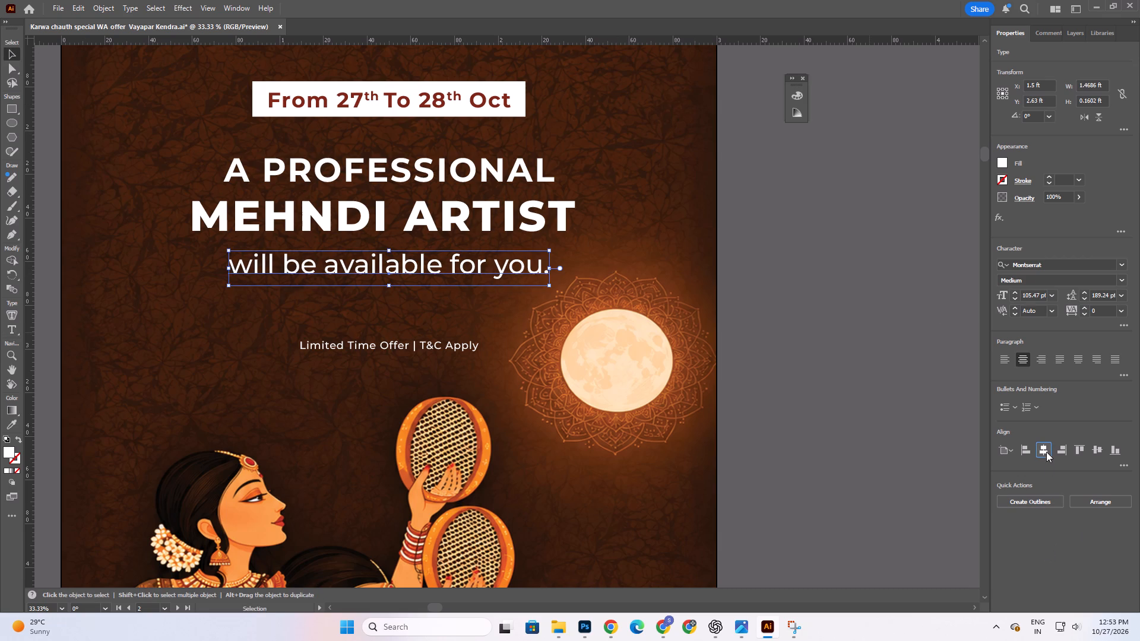
left_click(1044, 451)
left_click(895, 323)
Review the tall poster's layout and compare its date and artist wording with the square poster.
scroll(540, 310, "down", 4, "alt")
scroll(539, 386, "up", 2)
key("space")
key("space")
key("space")
left_click_drag(547, 383, 523, 375)
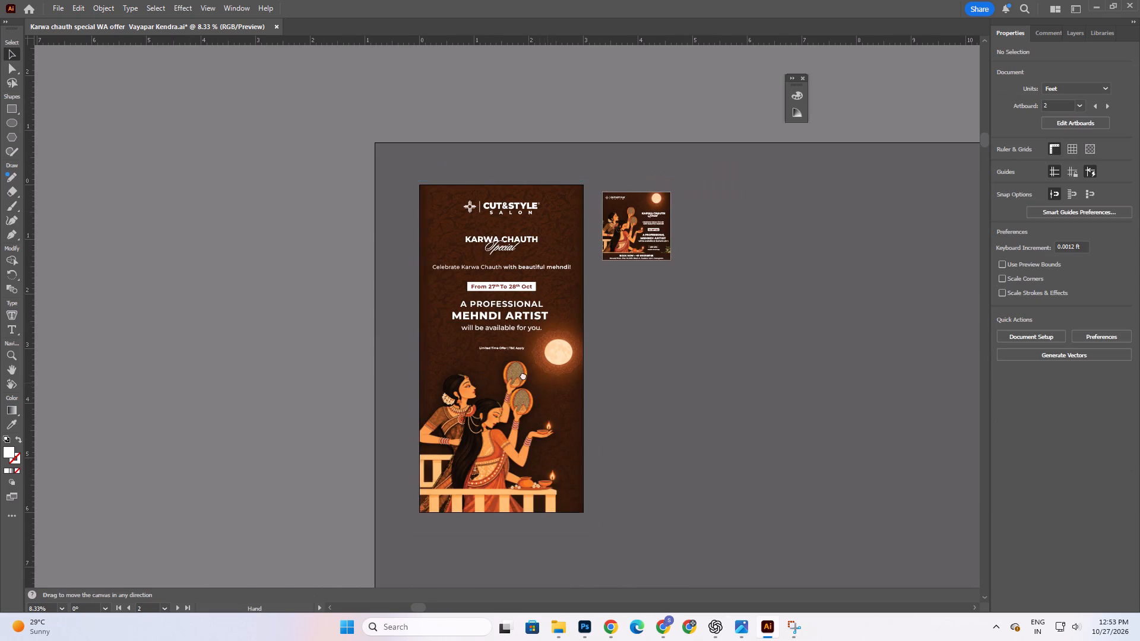
left_click_drag(523, 375, 492, 353)
scroll(522, 293, "up", 2, "alt")
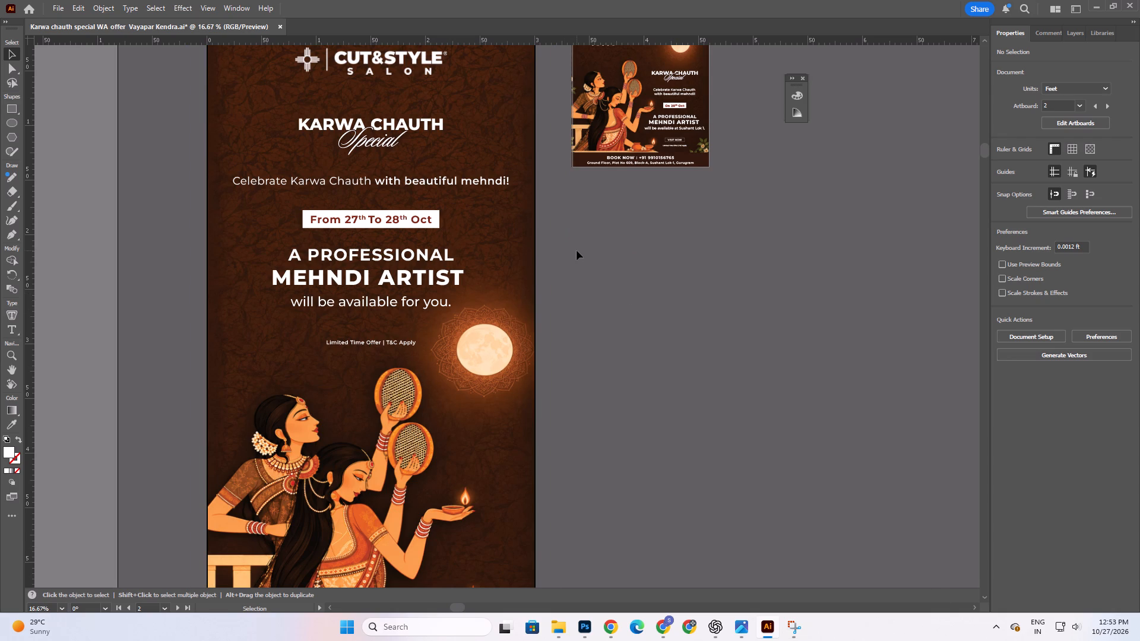
scroll(641, 319, "down", 4)
scroll(424, 298, "up", 2, "alt")
scroll(437, 297, "down", 4, "alt")
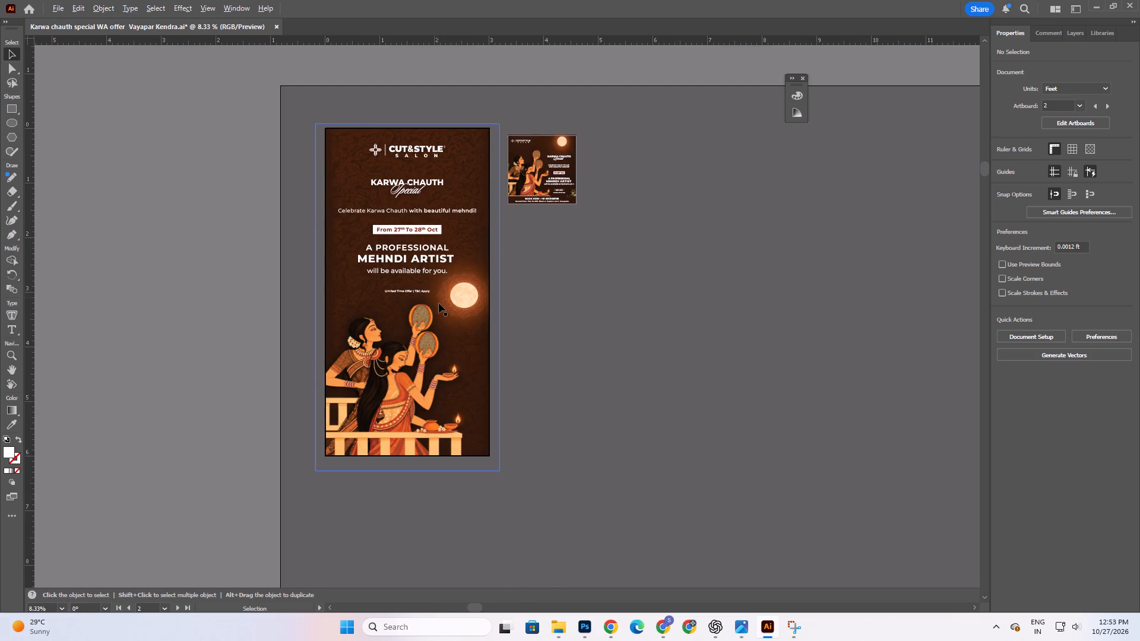
scroll(419, 312, "up", 3)
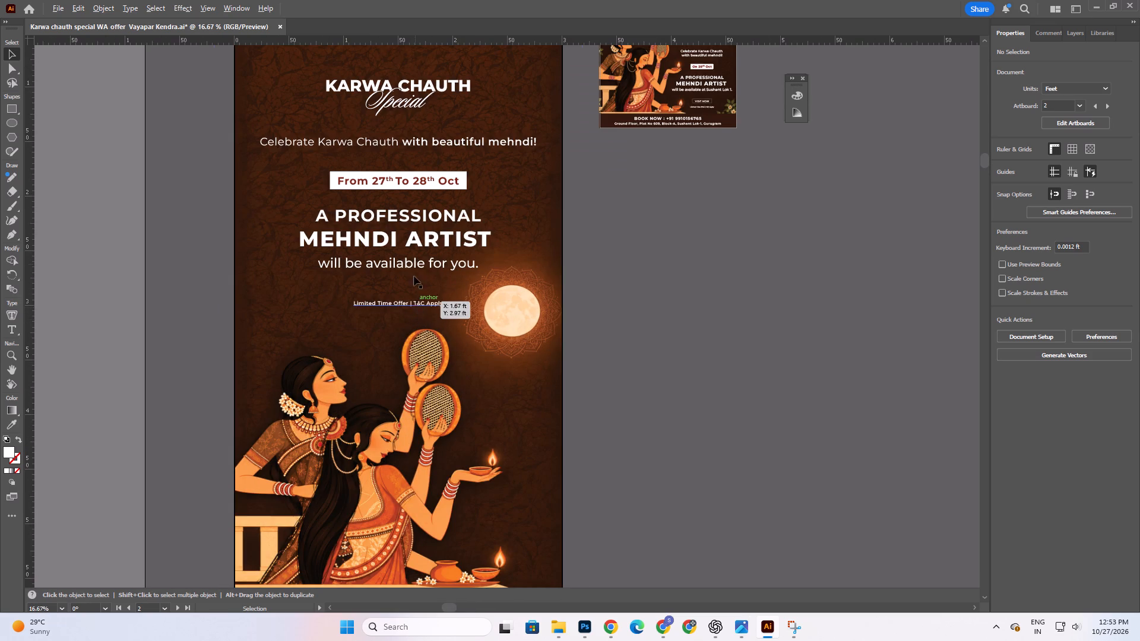
scroll(402, 253, "down", 3, "alt")
scroll(451, 319, "up", 1)
key("space")
key("space")
key("space")
key("space")
key("space")
key("space")
key("space")
key("space")
key("space")
key("space")
key("space")
left_click(585, 303)
left_click_drag(493, 349, 440, 345)
left_click_drag(515, 291, 517, 268)
scroll(482, 208, "up", 4, "alt")
scroll(429, 130, "up", 2, "alt")
scroll(454, 226, "up", 4)
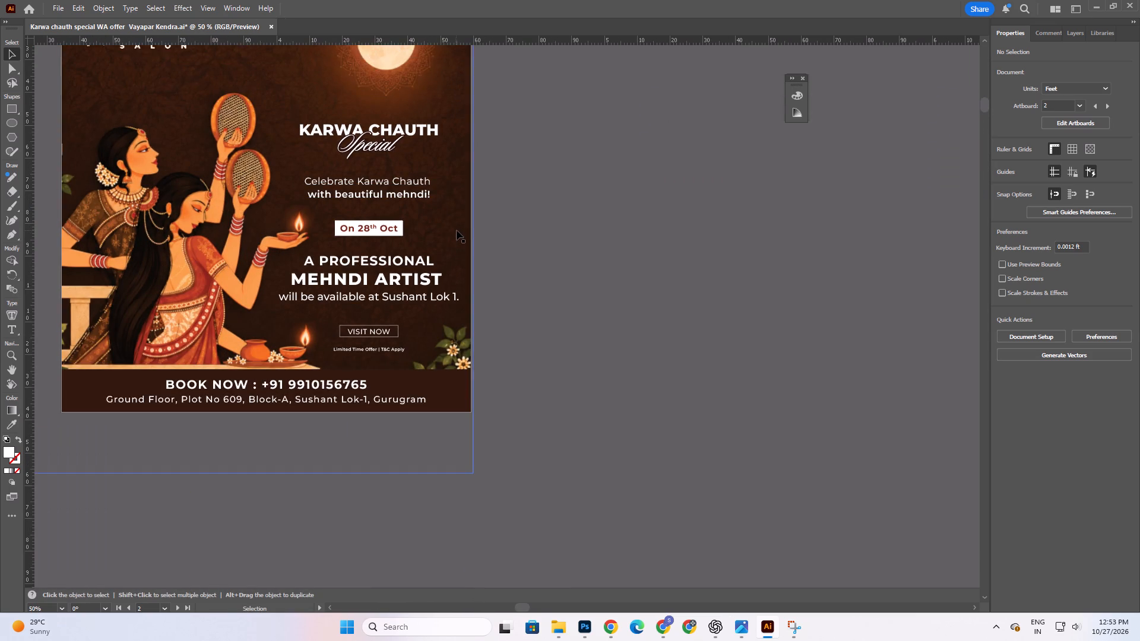
scroll(378, 210, "up", 3, "alt")
scroll(457, 224, "down", 5, "alt")
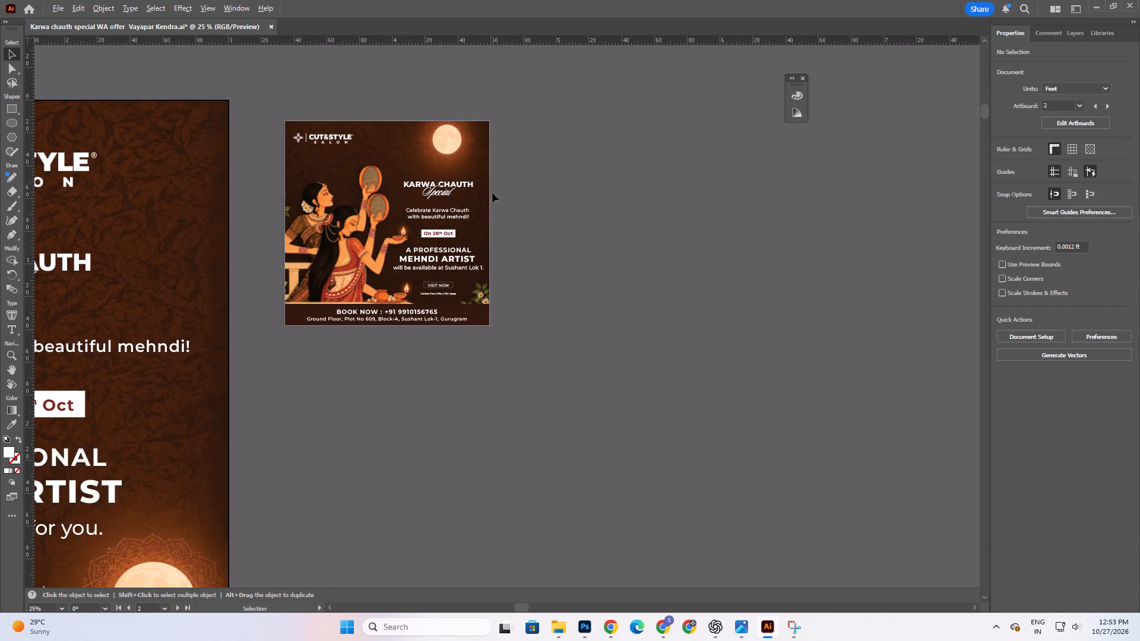
scroll(492, 193, "down", 2, "alt")
scroll(254, 309, "up", 4, "alt")
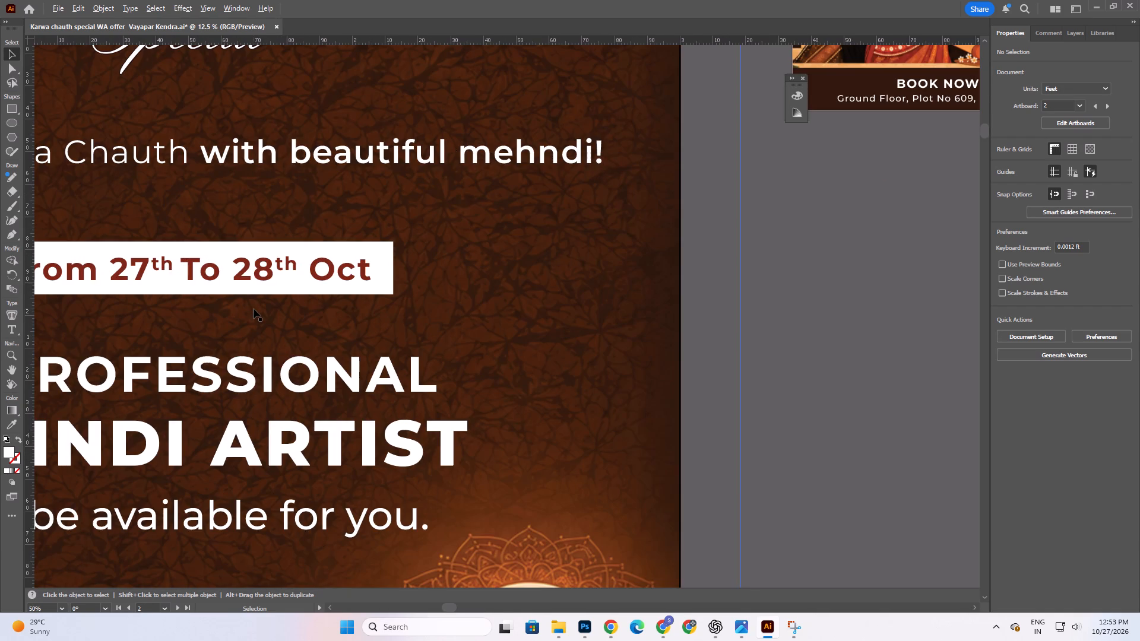
scroll(160, 288, "down", 3, "alt")
scroll(457, 144, "up", 2, "alt")
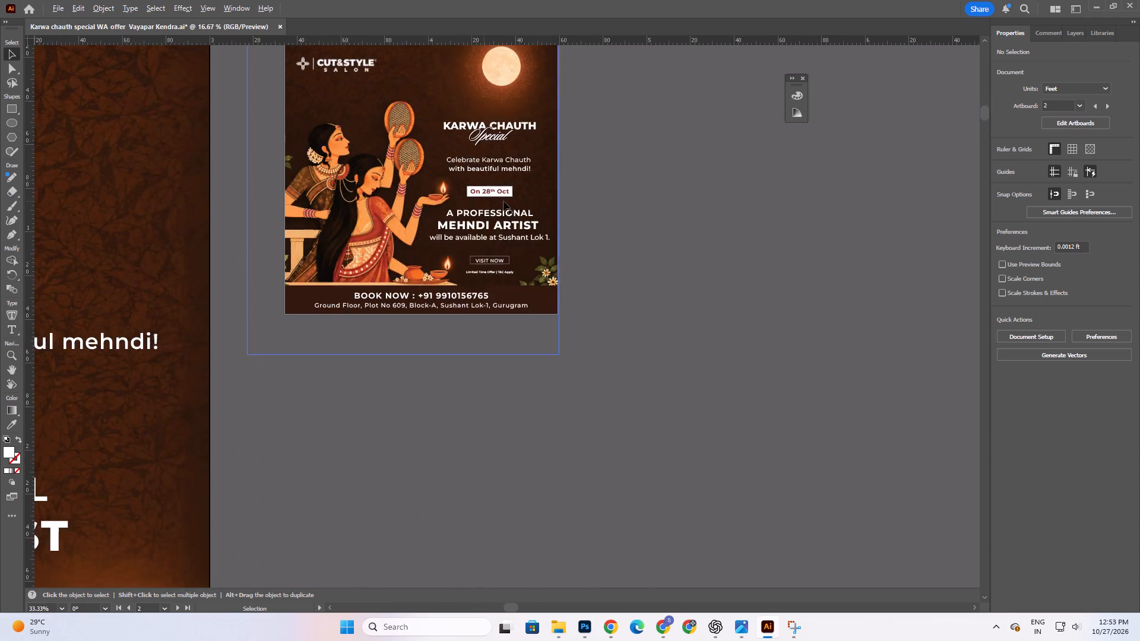
Extend the square poster's date text to "On 28th To 28th Oct", reusing a copy of its "28th" for the second date.
scroll(514, 199, "up", 4, "alt")
scroll(479, 92, "up", 1, "alt")
left_click(444, 191)
triple_click(444, 191)
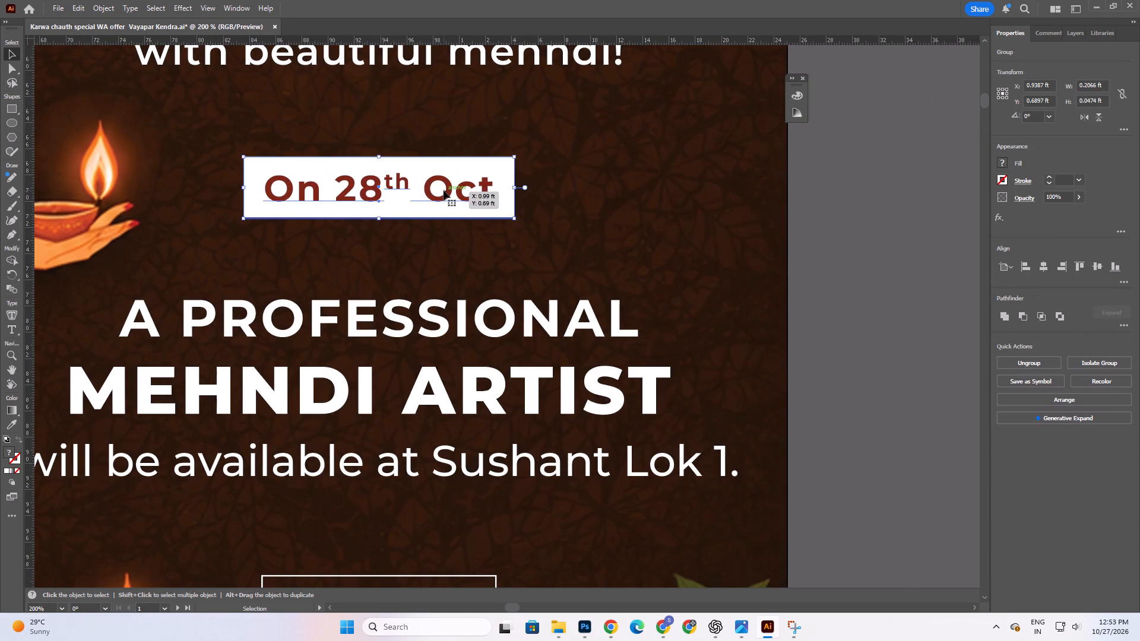
double_click(444, 191)
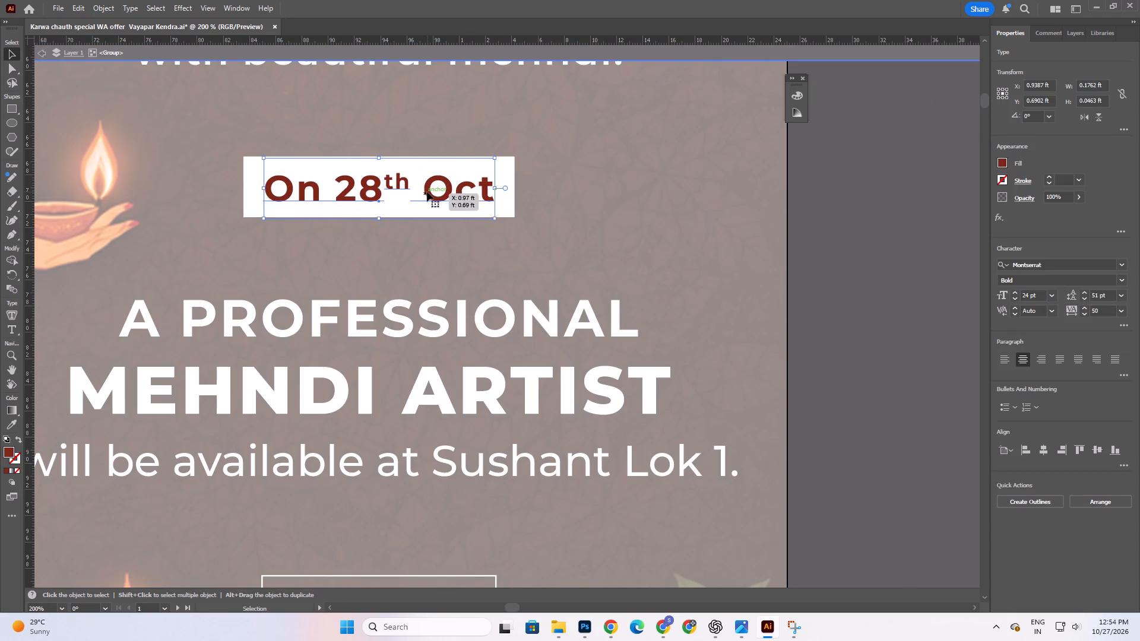
double_click(427, 192)
left_click(424, 196)
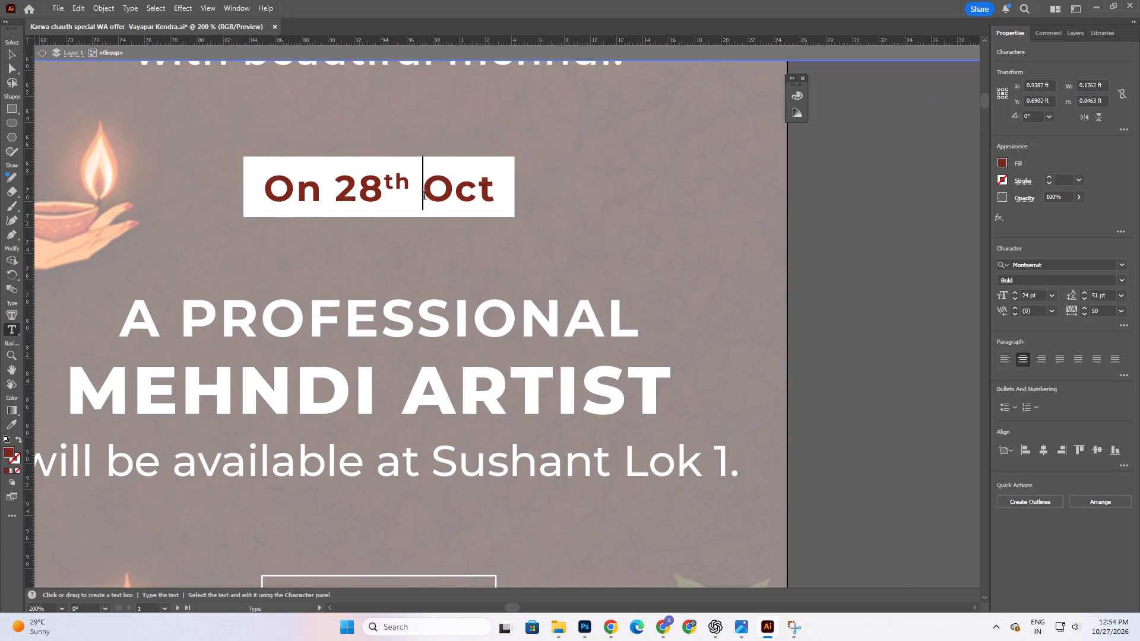
type("To")
key("space")
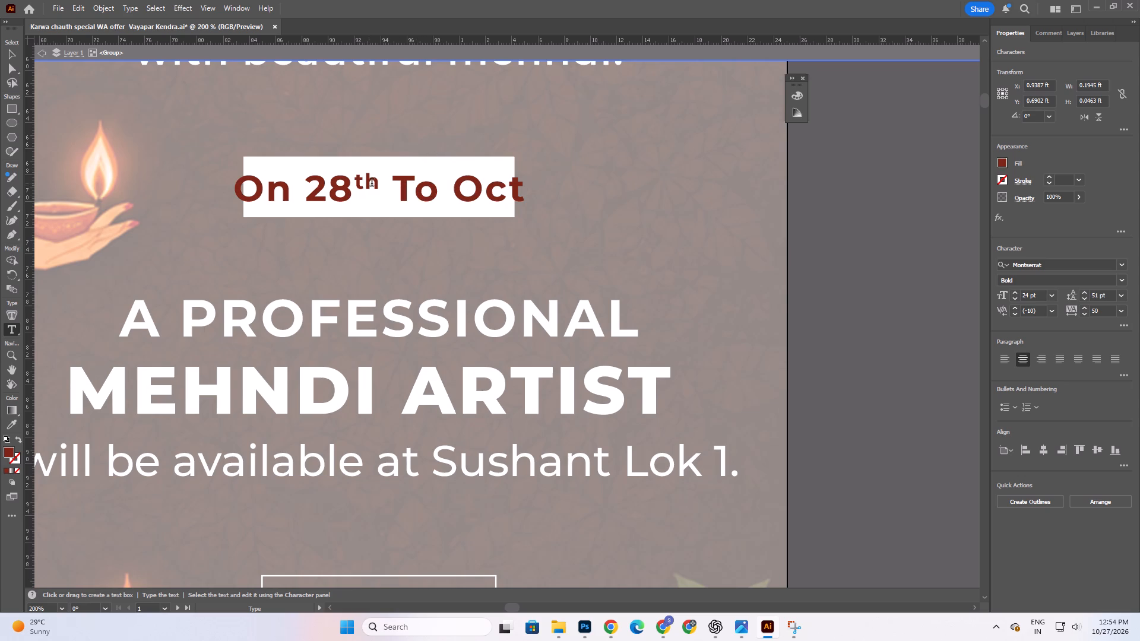
left_click_drag(378, 182, 313, 185)
key("ctrl+c")
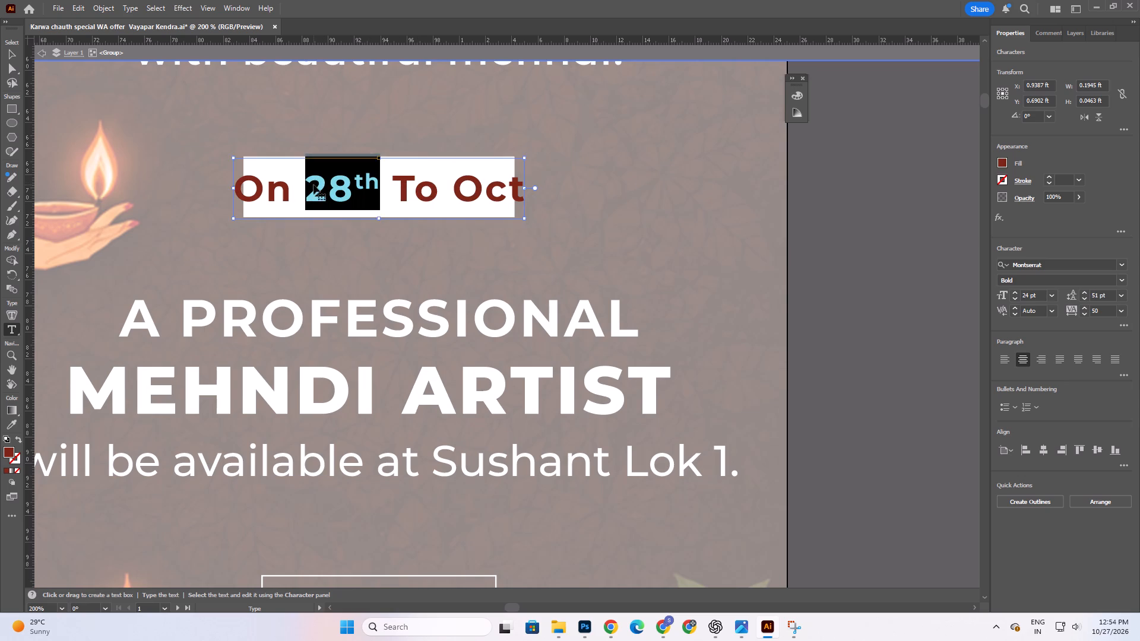
left_click(391, 180)
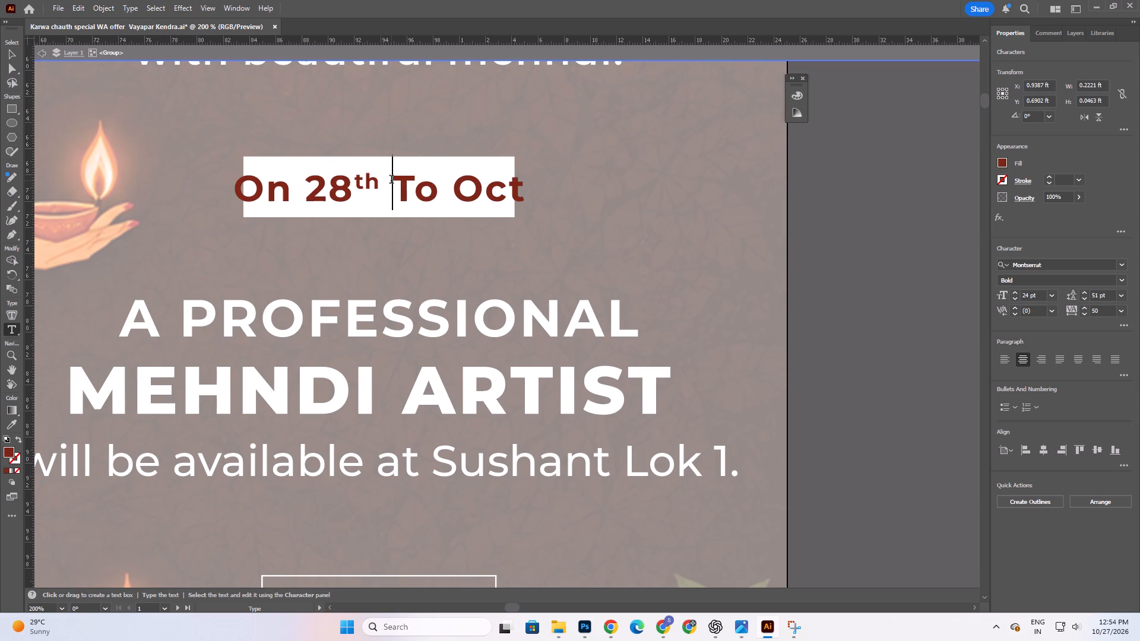
key("BackSpace")
key("space")
left_click(436, 197)
key("space")
key("ctrl+v")
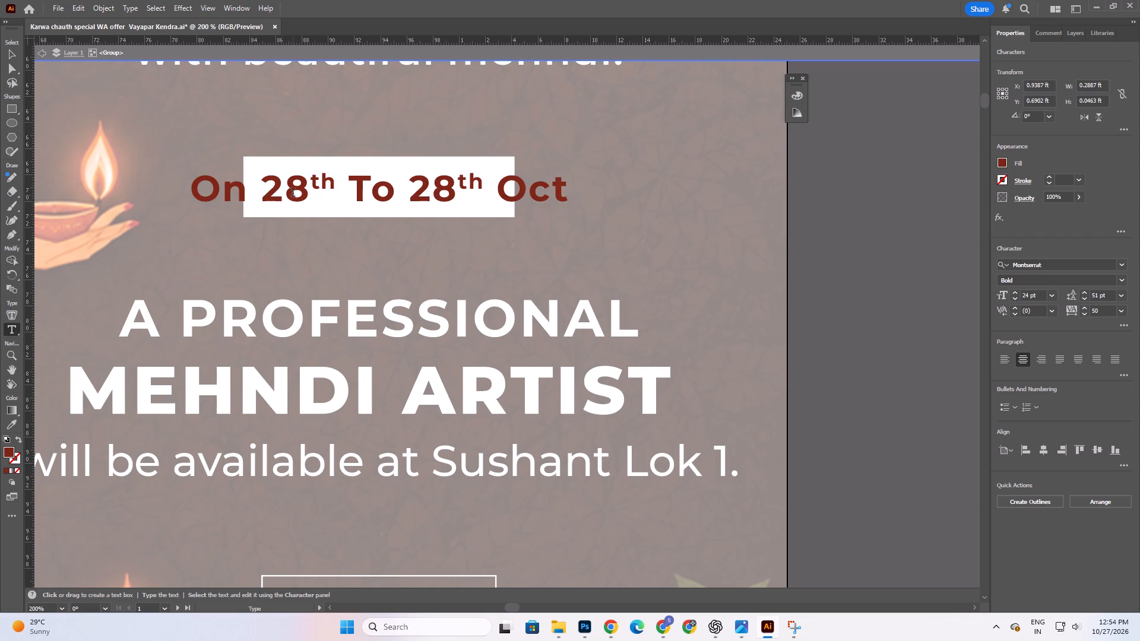
Change the square poster's date text to "From 27th To 29th Oct".
left_click_drag(293, 193, 300, 193)
key("7")
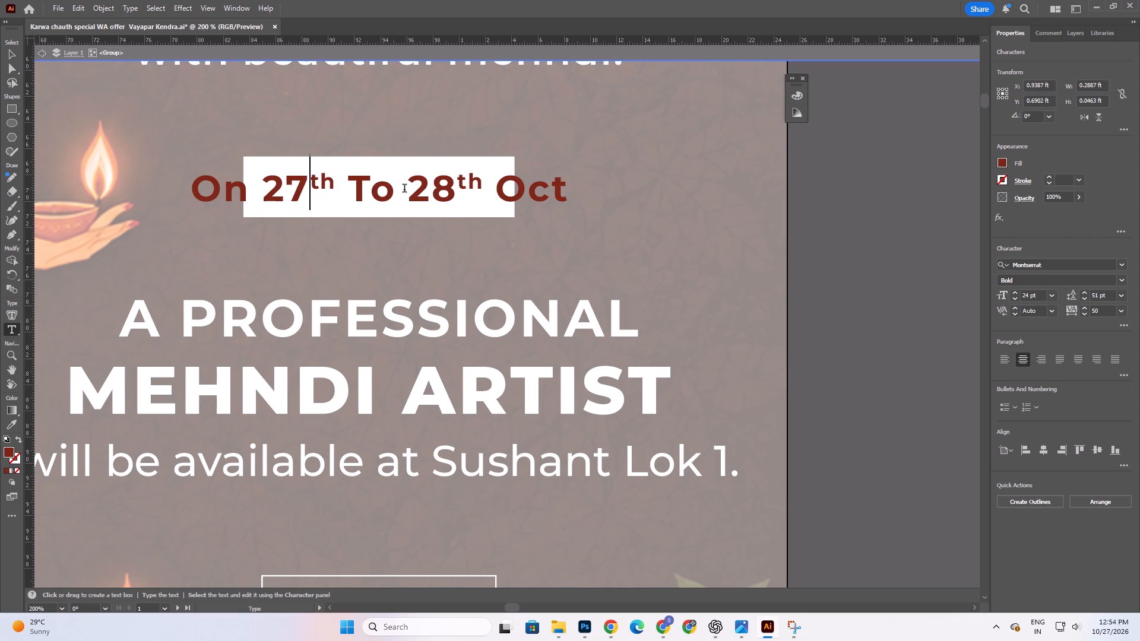
left_click_drag(438, 189, 449, 190)
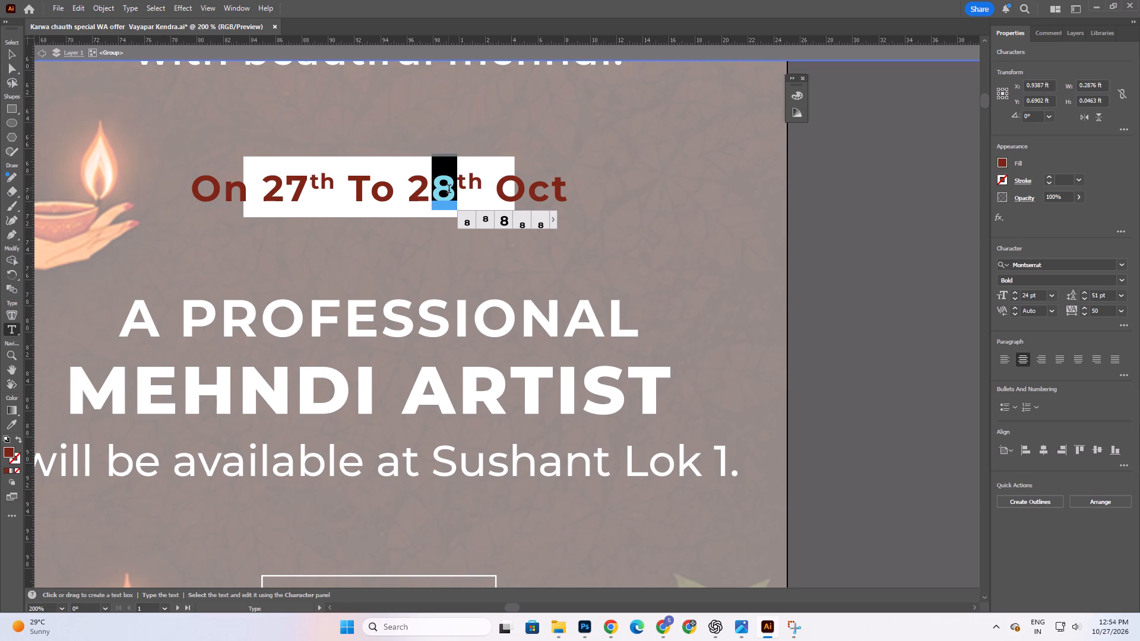
key("9")
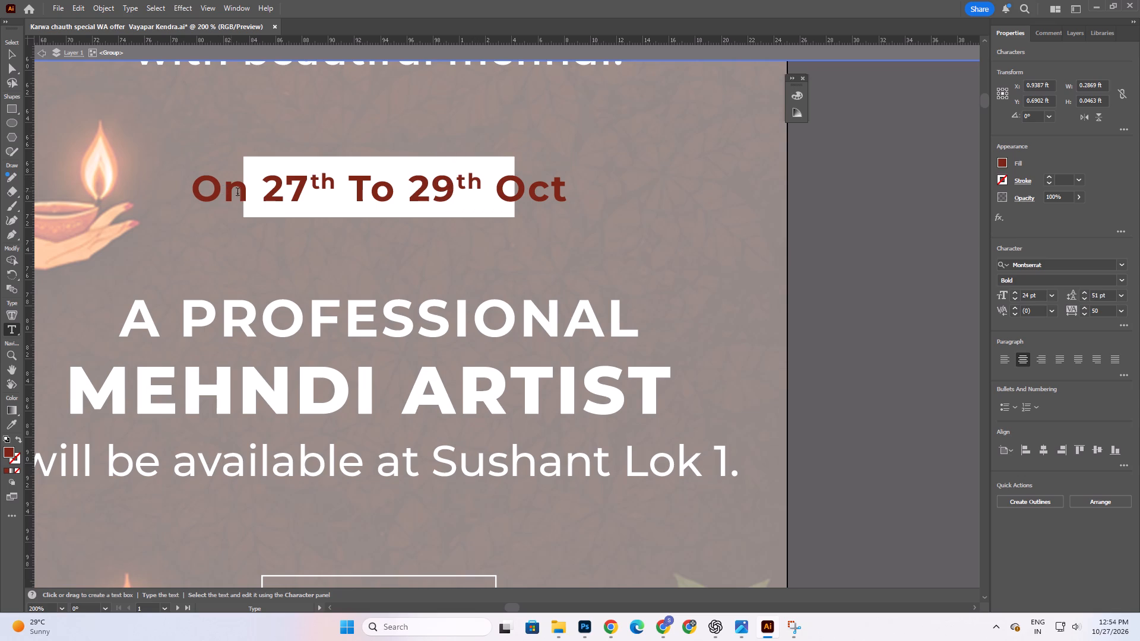
left_click_drag(245, 195, 185, 183)
type("Fro")
key("m")
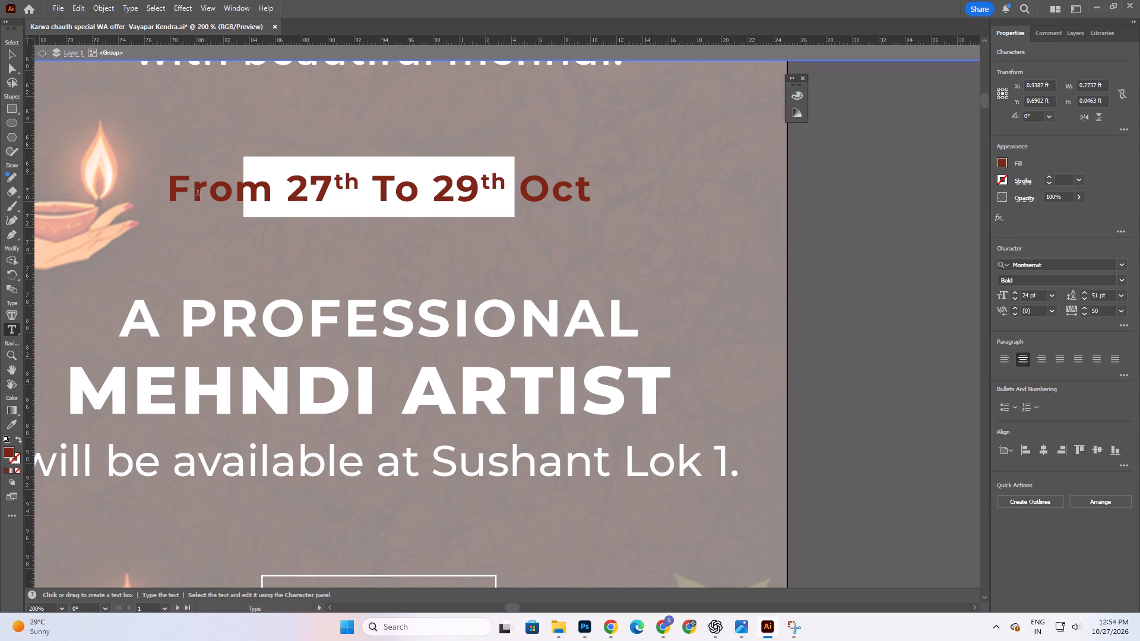
left_click(10, 52)
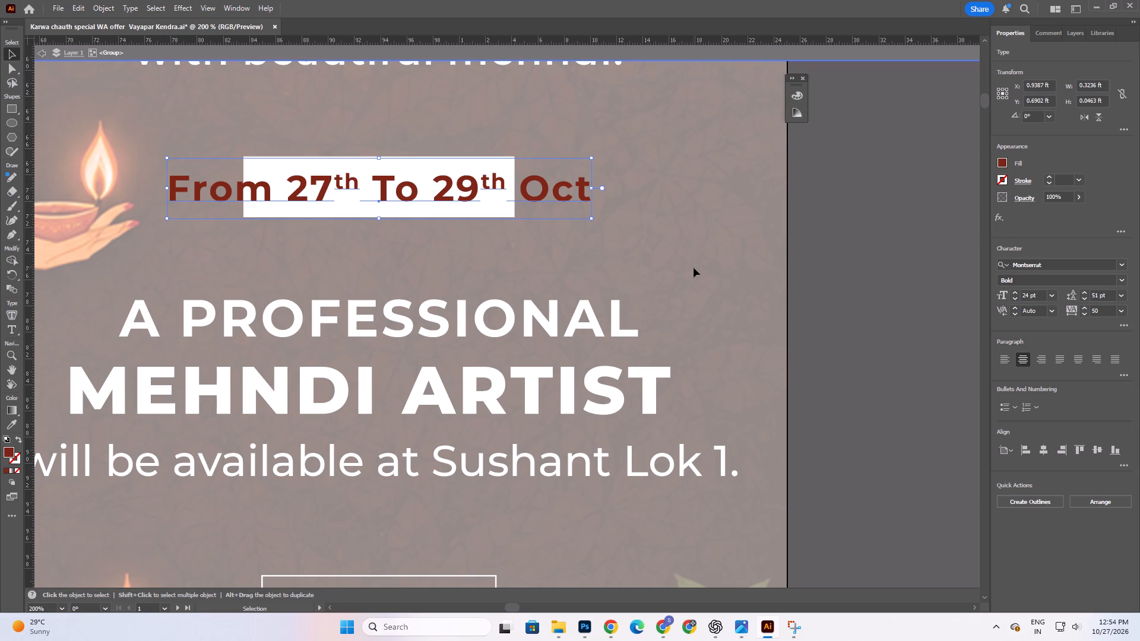
Widen the white rectangle behind the date to about 0.32 ft and align it and the date text on their horizontal centres.
left_click(816, 246)
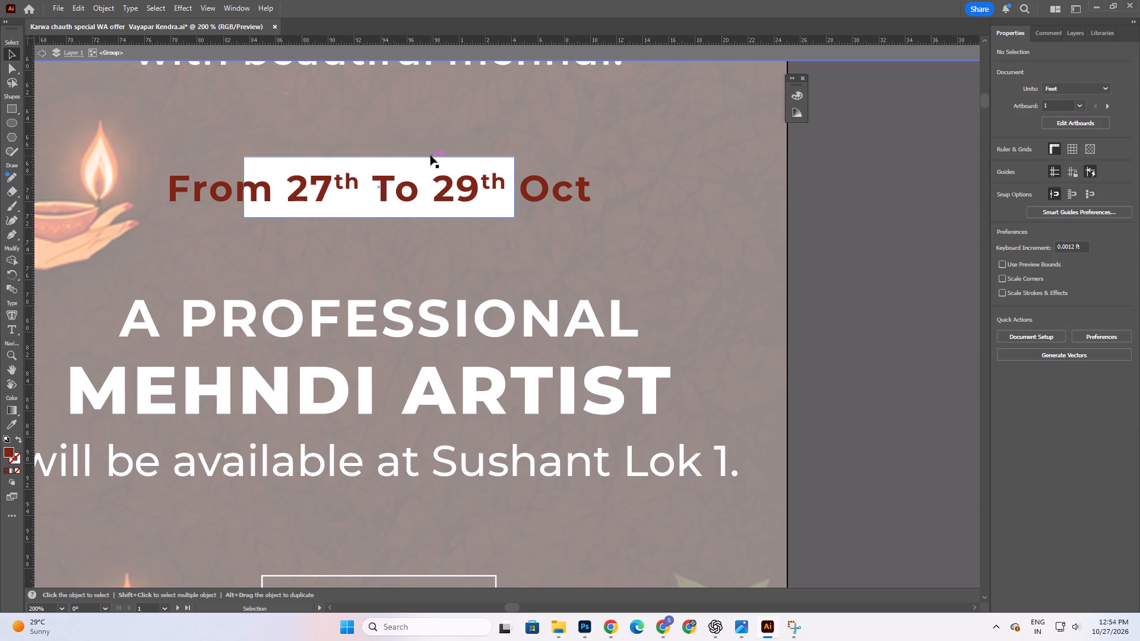
left_click(430, 156)
left_click_drag(515, 189, 645, 189)
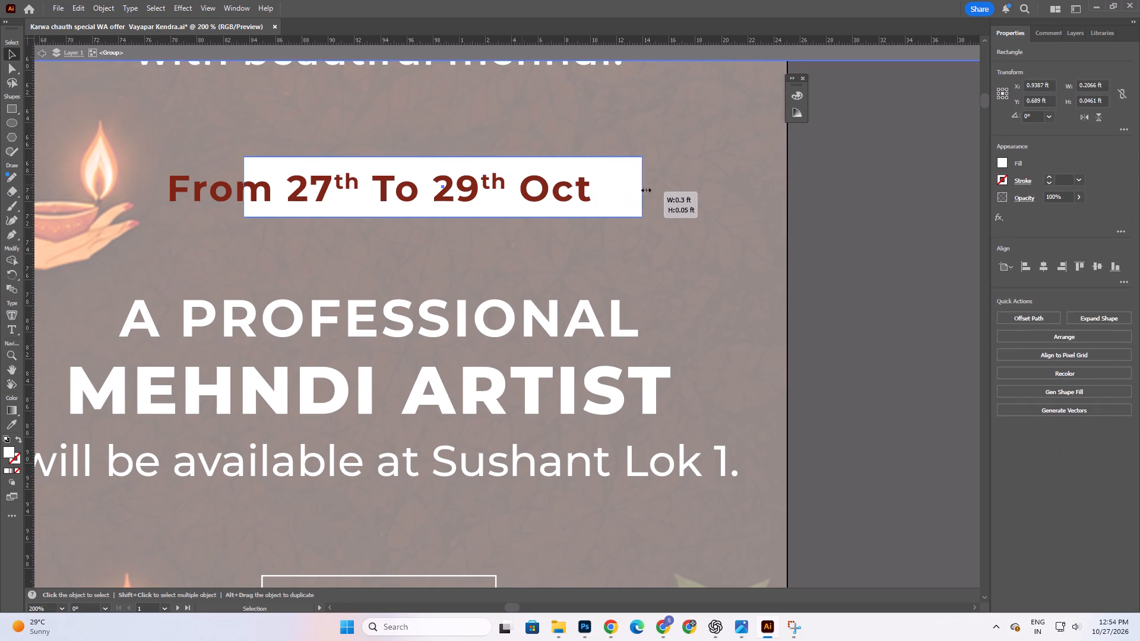
left_click_drag(645, 189, 666, 189)
left_click(540, 193, "shift")
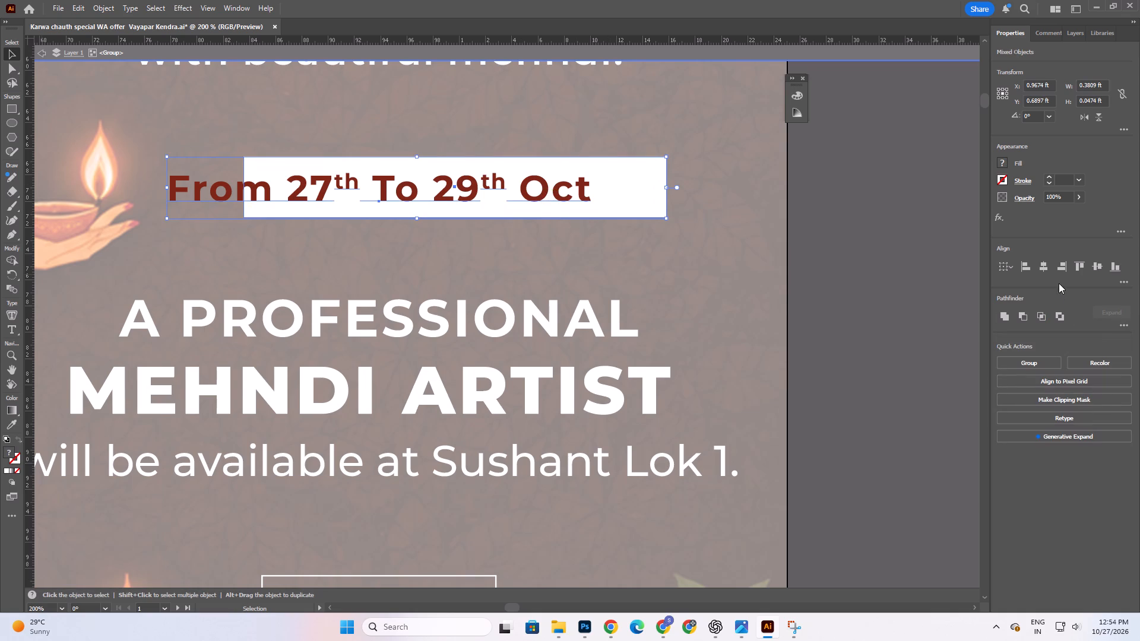
left_click(1046, 266)
left_click(886, 284)
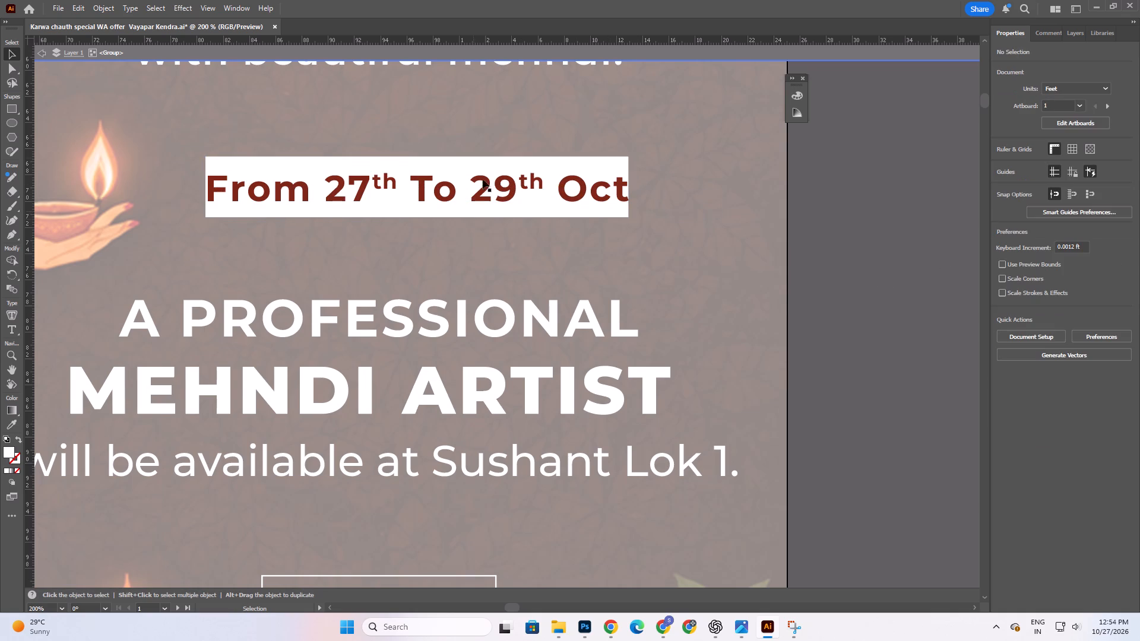
Widen the white rectangle behind the date to about 0.35 ft, centre it and the date text horizontally, and exit the group's isolation.
left_click(489, 160)
left_click_drag(626, 186, 664, 188)
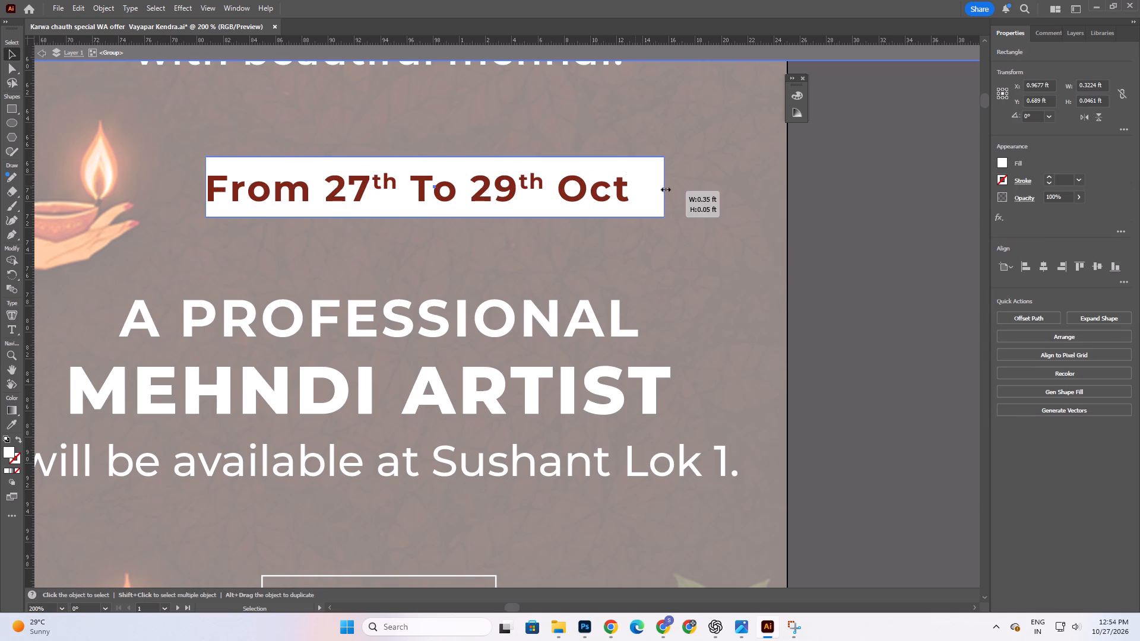
left_click_drag(664, 188, 669, 188)
left_click(623, 193, "shift")
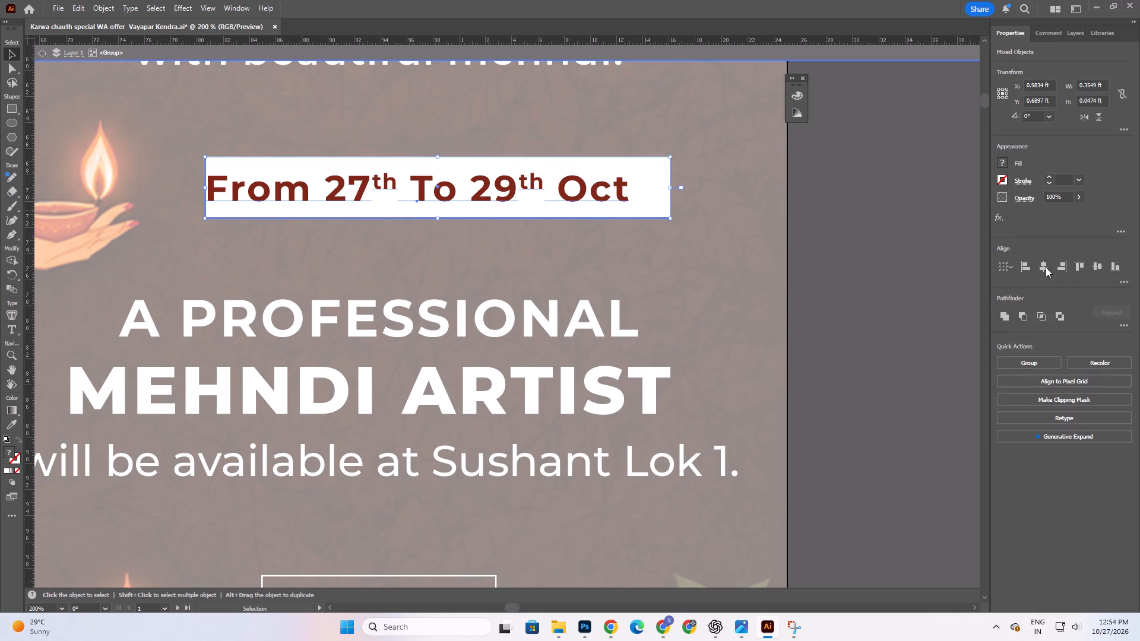
left_click(1046, 267)
left_click(894, 246)
double_click(812, 227)
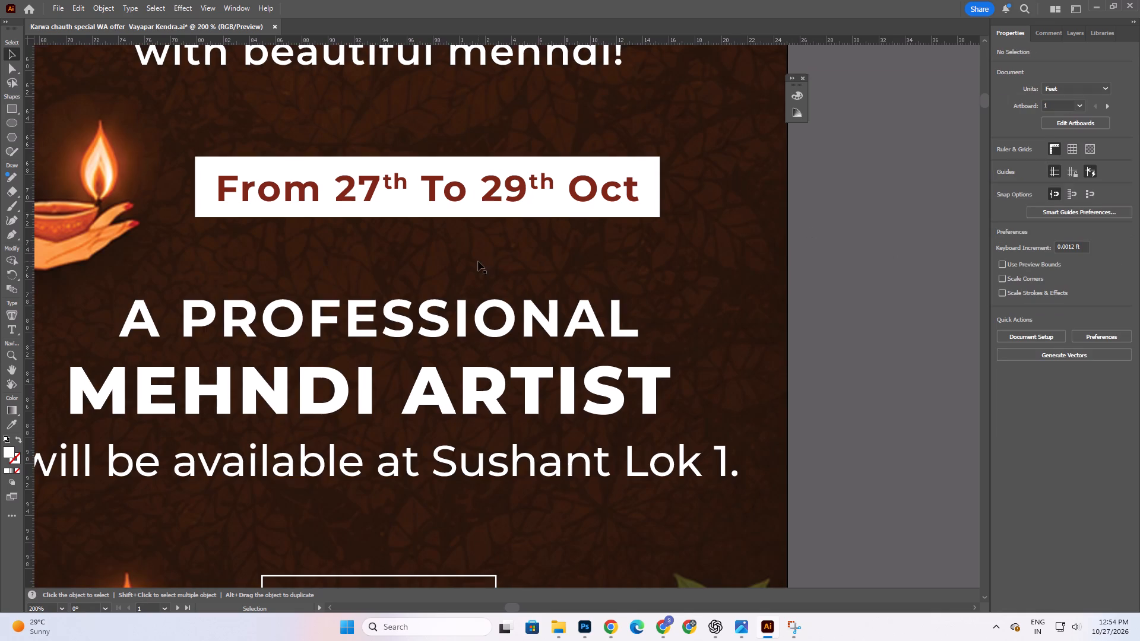
Align the Karwa Chauth heading, the celebrate line, the date box, the mehndi artist text and the Sushant Lok line on their horizontal centres.
left_click(474, 206)
scroll(521, 264, "down", 4)
scroll(600, 312, "down", 3, "alt")
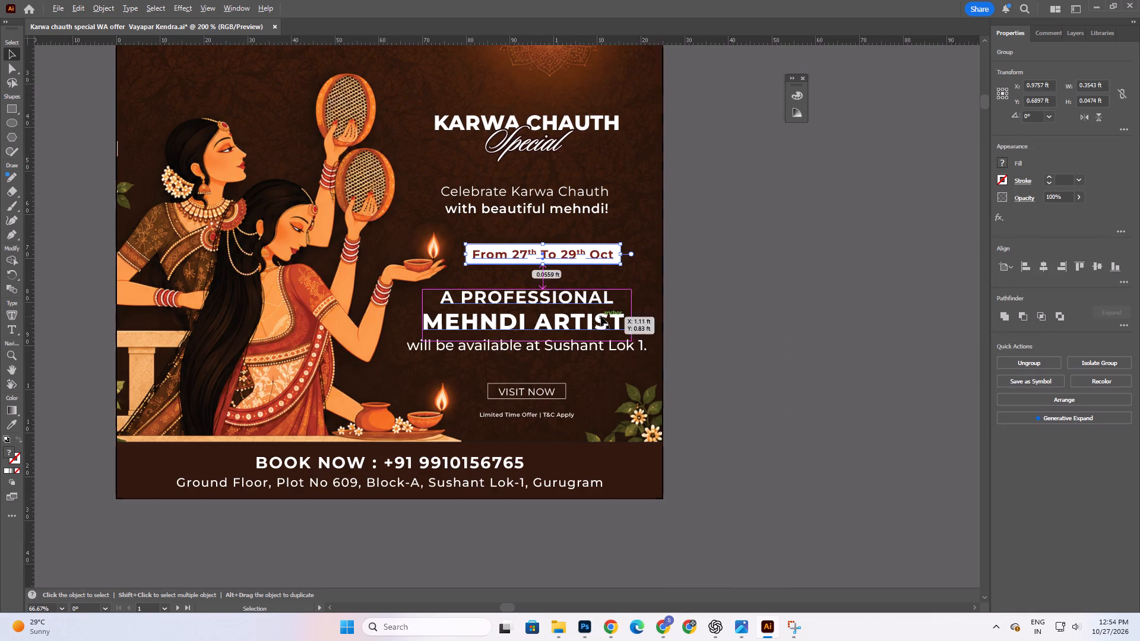
left_click(538, 208, "shift")
left_click(517, 148, "shift")
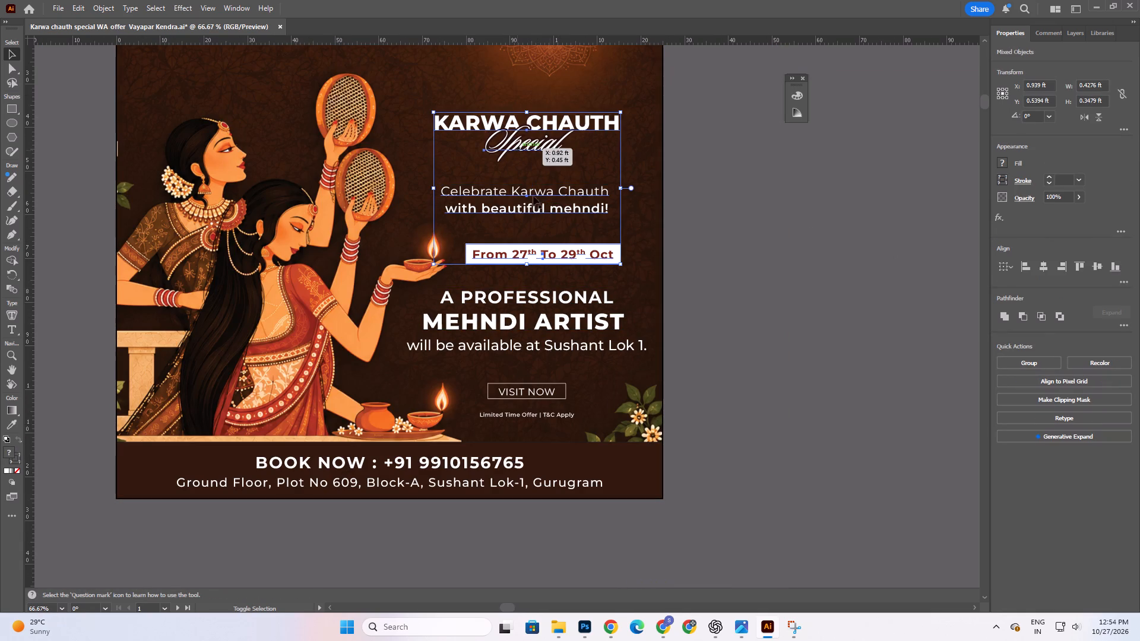
left_click(546, 320, "shift")
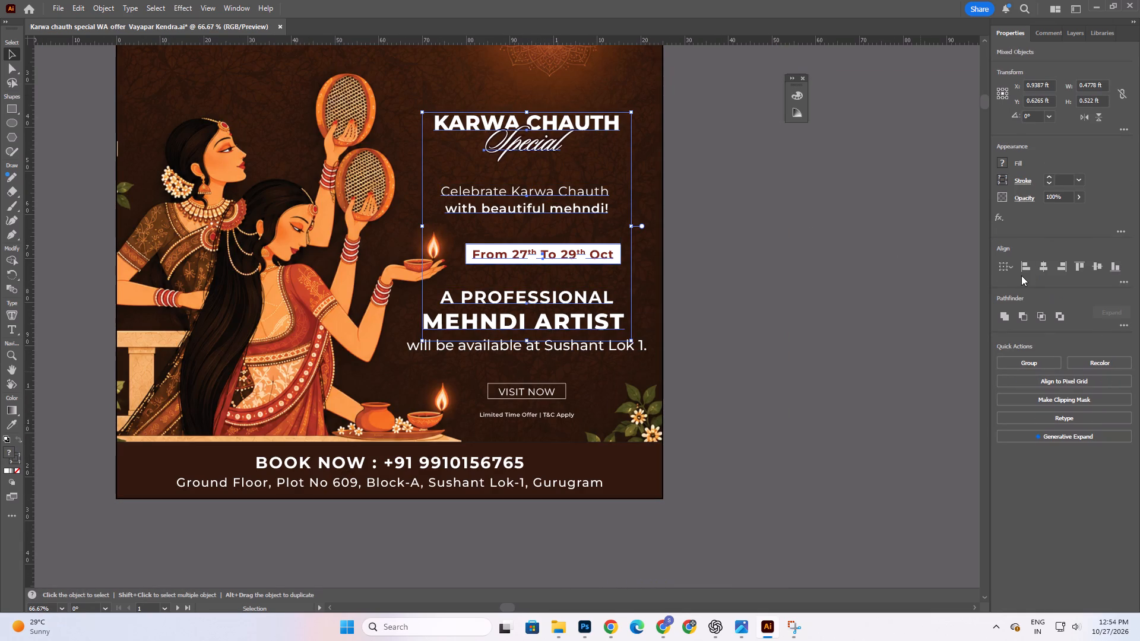
left_click(628, 354, "shift")
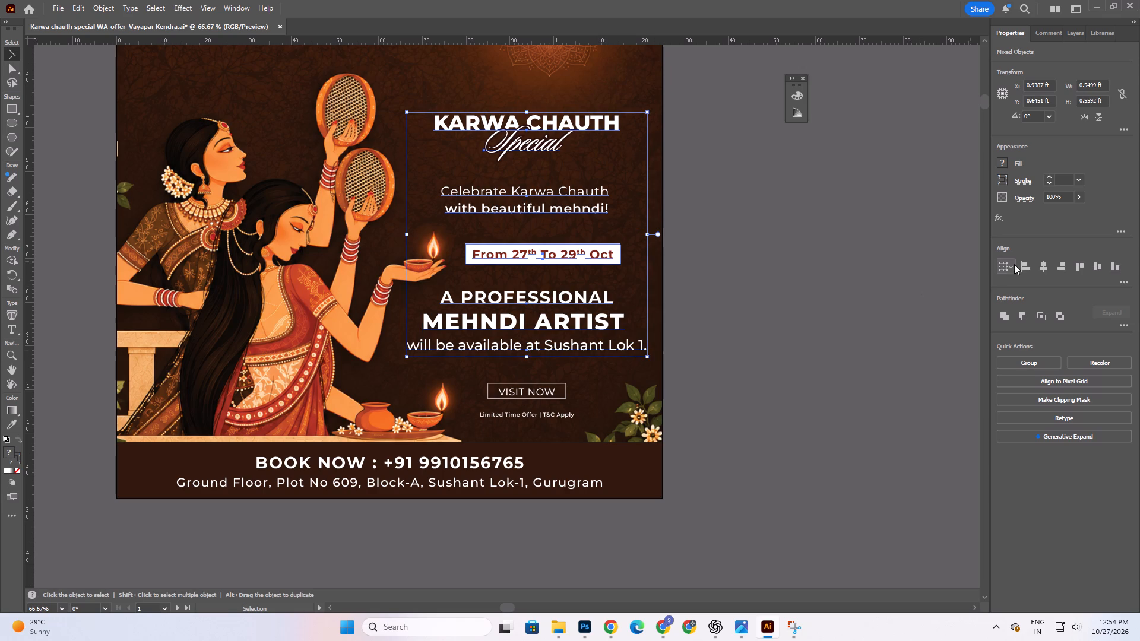
left_click(1047, 267)
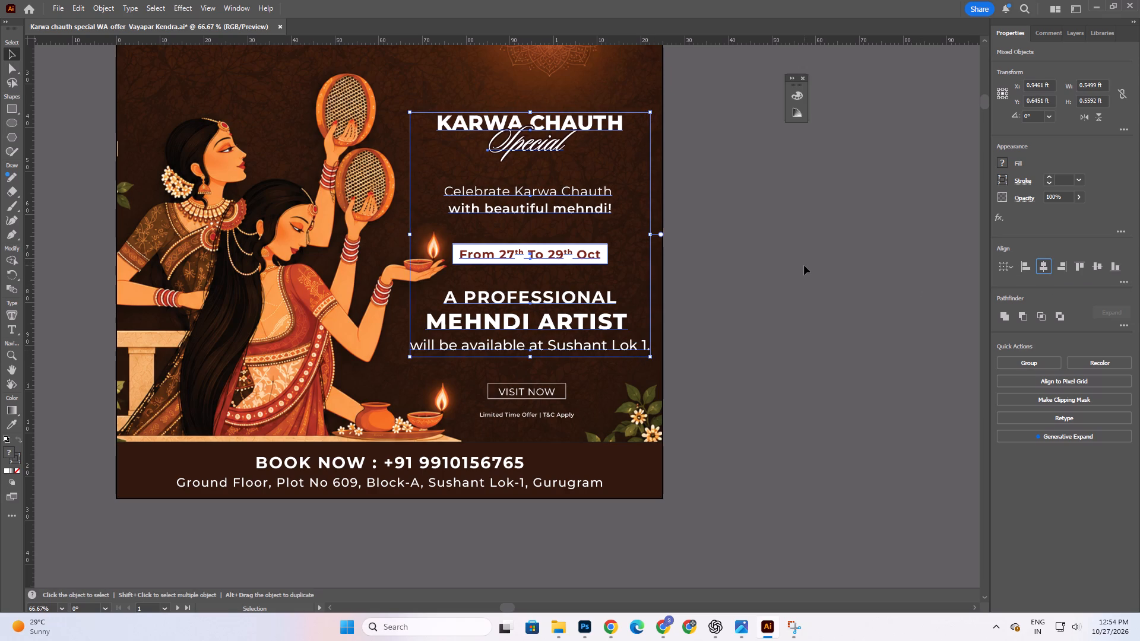
left_click(804, 265)
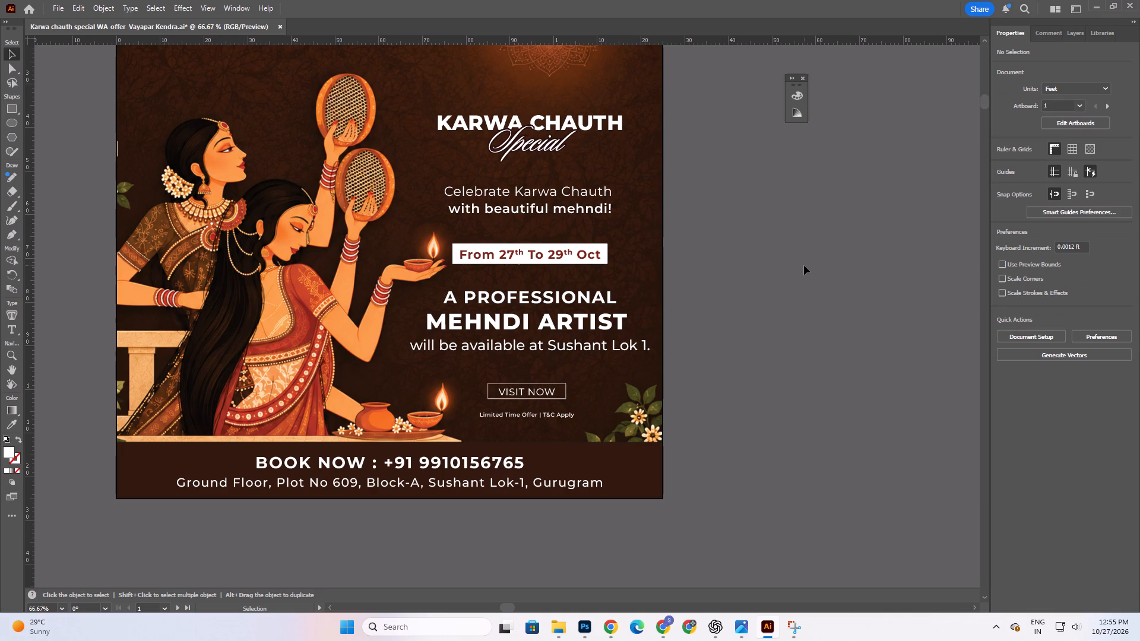
left_click(831, 374)
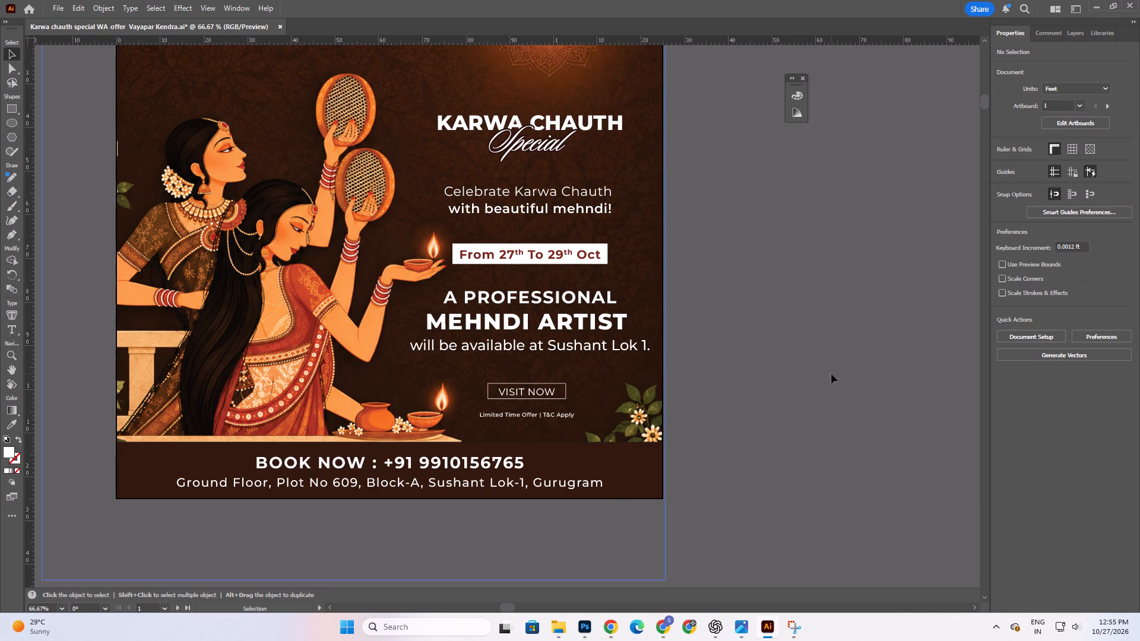
Scale the square poster's date box and its text down slightly together, keeping them centred in place.
left_click(556, 262)
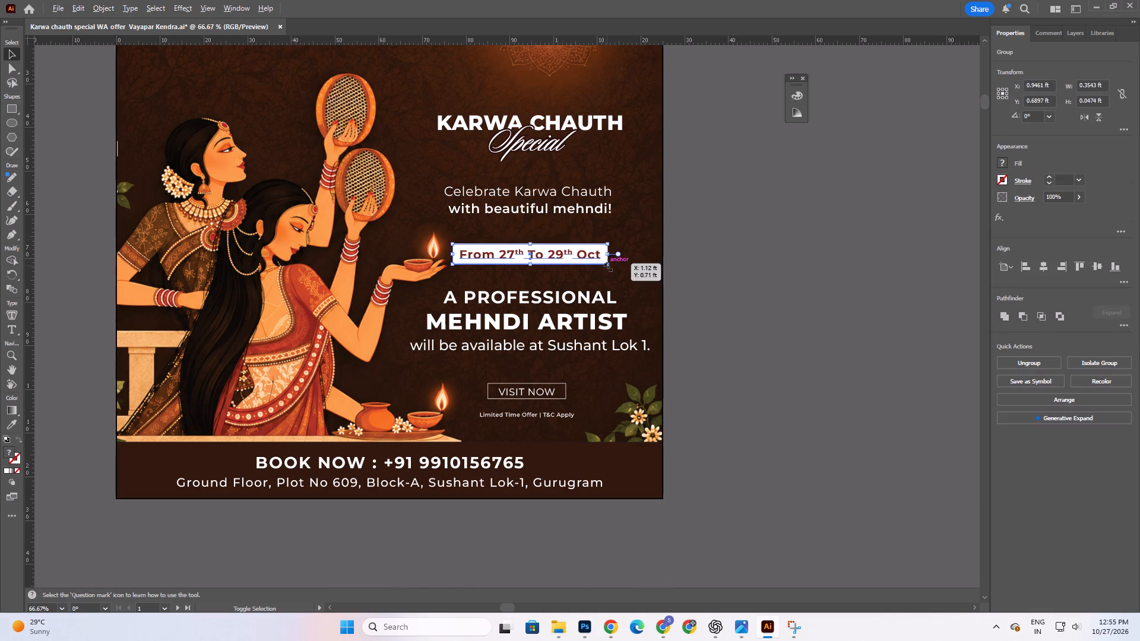
left_click_drag(607, 266, 604, 266, "alt+shift")
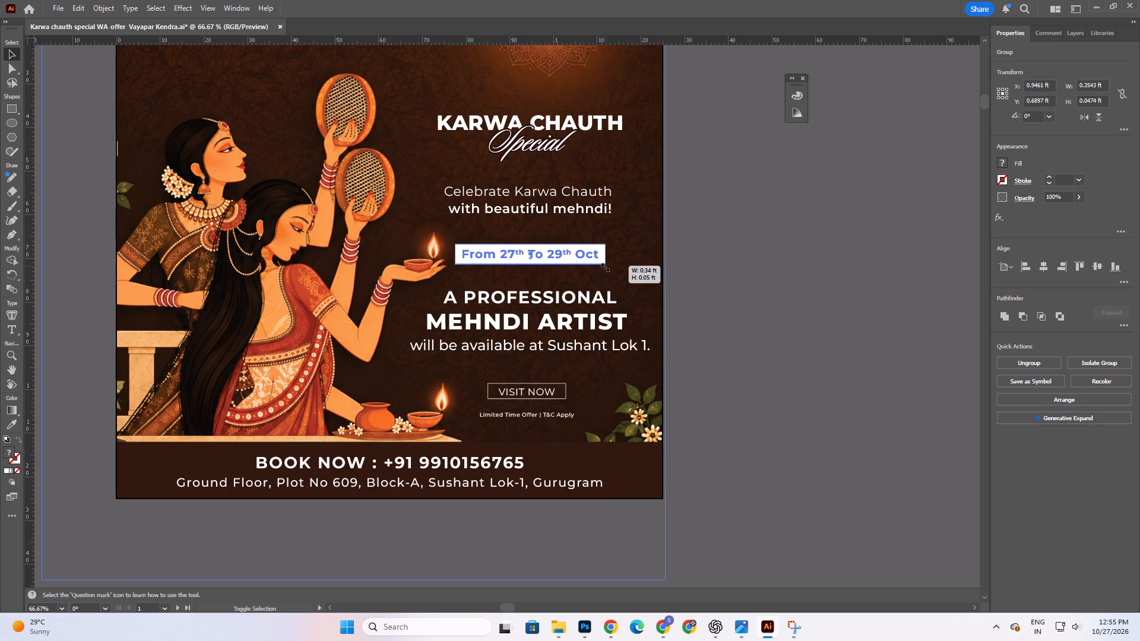
left_click_drag(604, 266, 599, 264, "alt+shift")
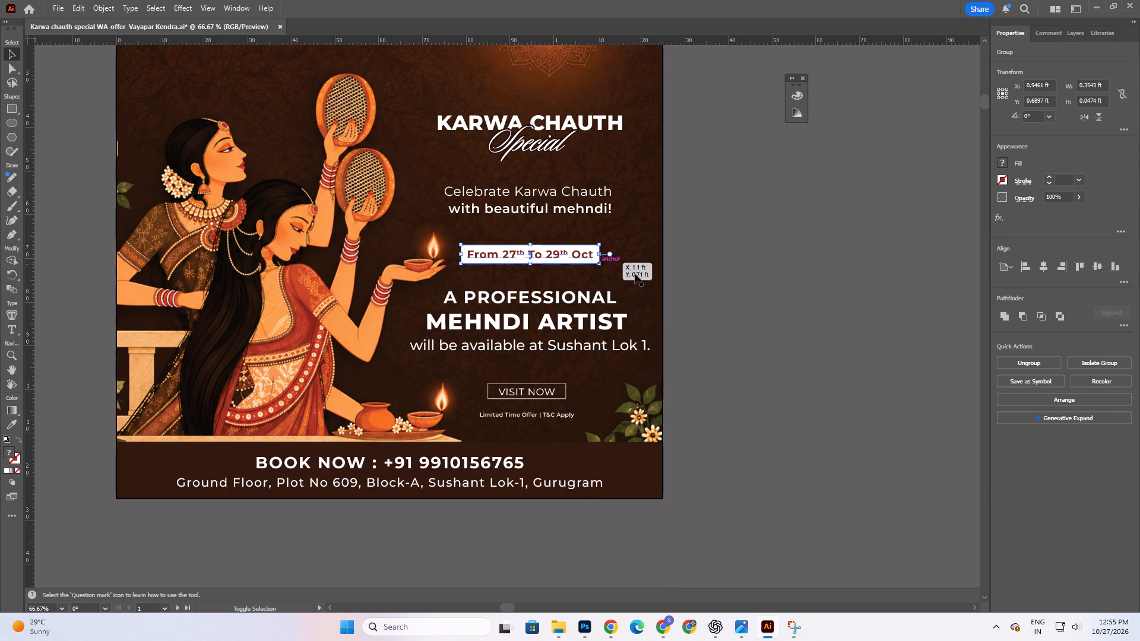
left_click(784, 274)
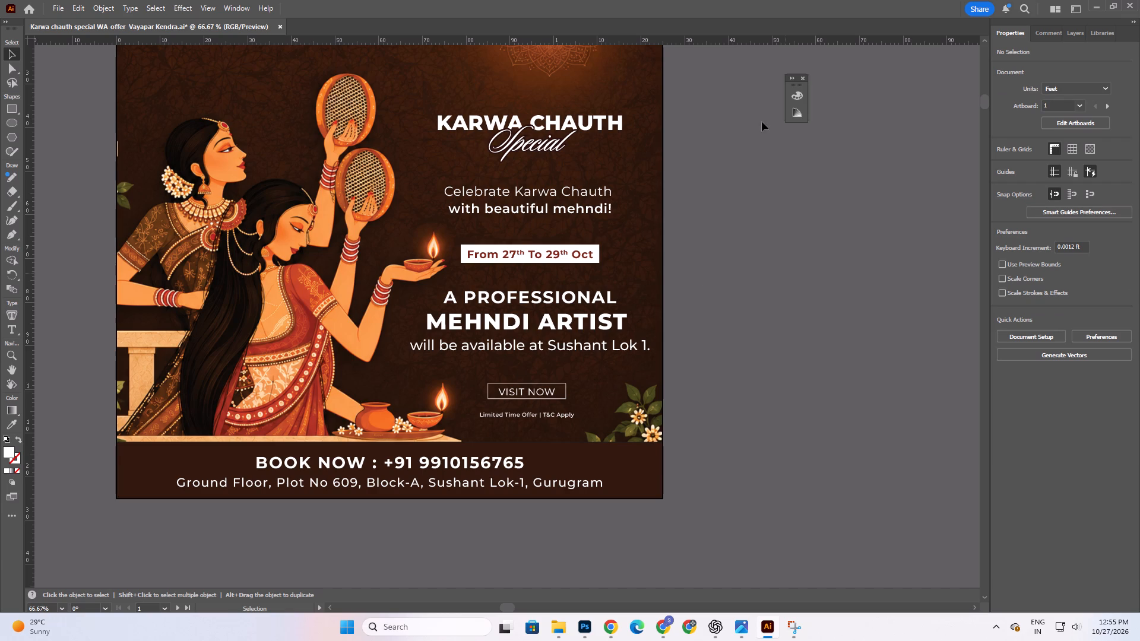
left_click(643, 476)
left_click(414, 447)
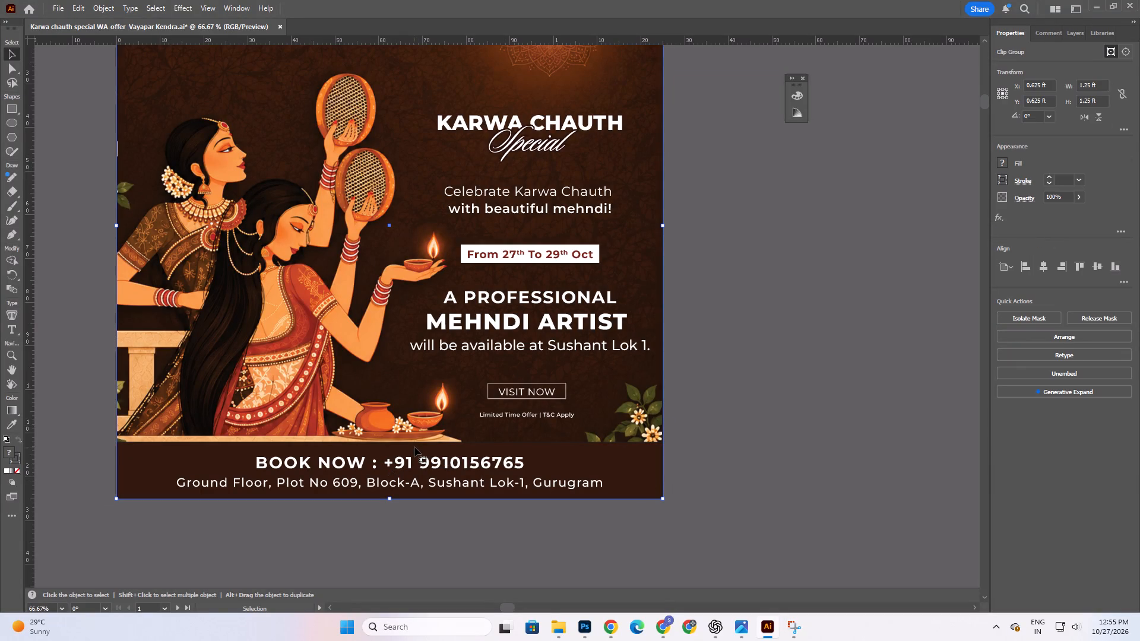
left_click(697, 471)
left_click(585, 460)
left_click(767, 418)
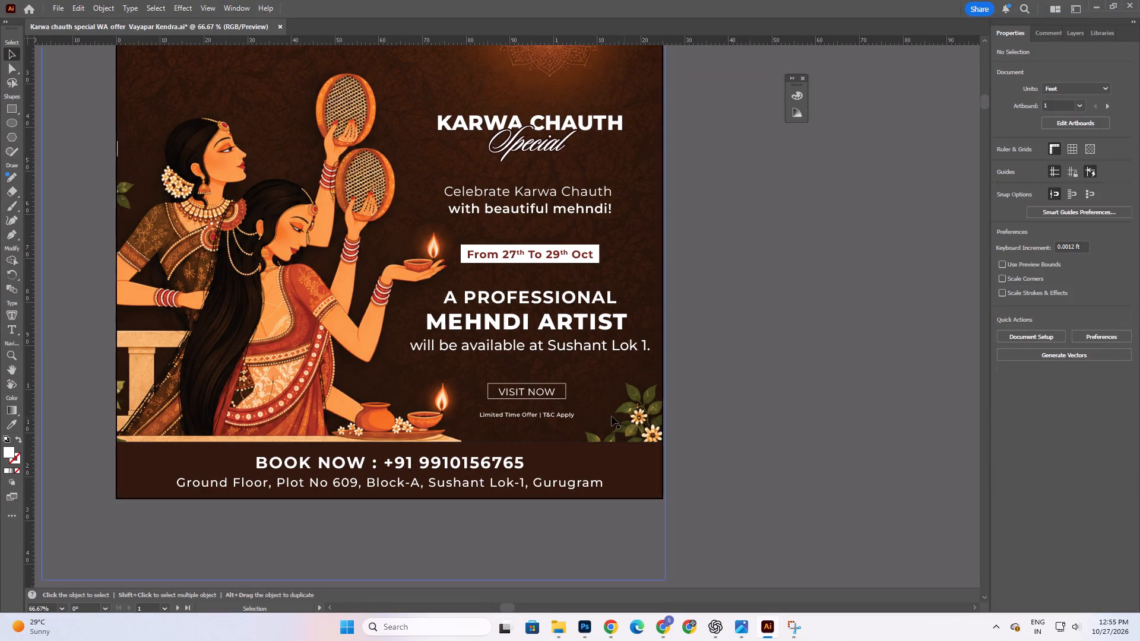
Replace "at Sushant Lok 1" with "for you" in the line below MEHNDI ARTIST, keeping the full stop.
scroll(612, 415, "down", 2, "alt")
scroll(616, 436, "up", 3)
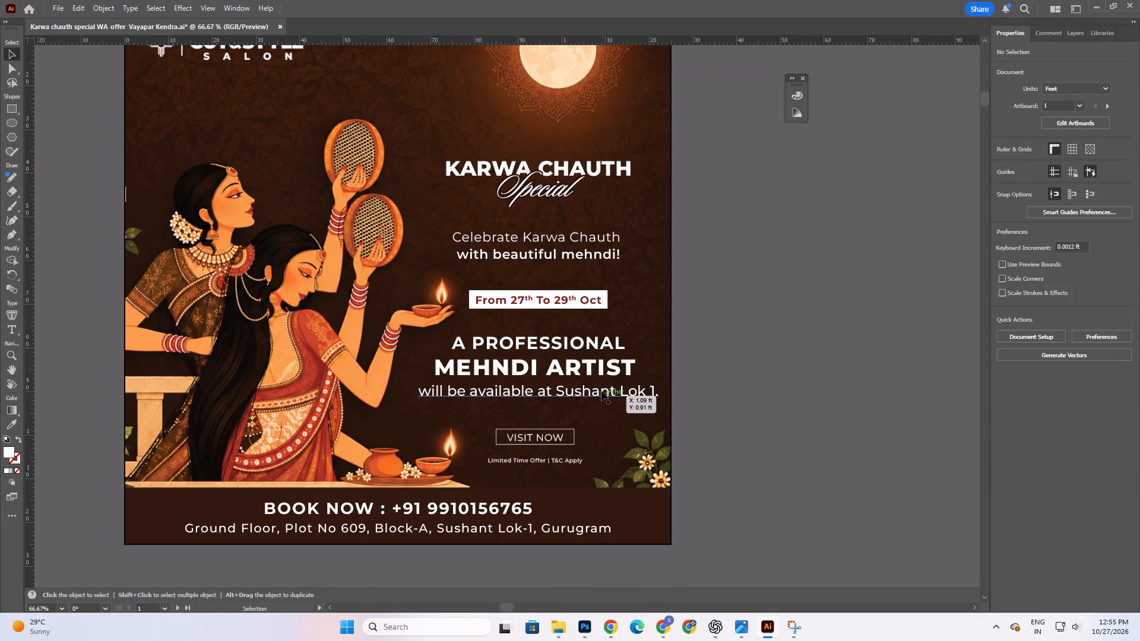
double_click(601, 391)
left_click_drag(539, 398, 627, 398)
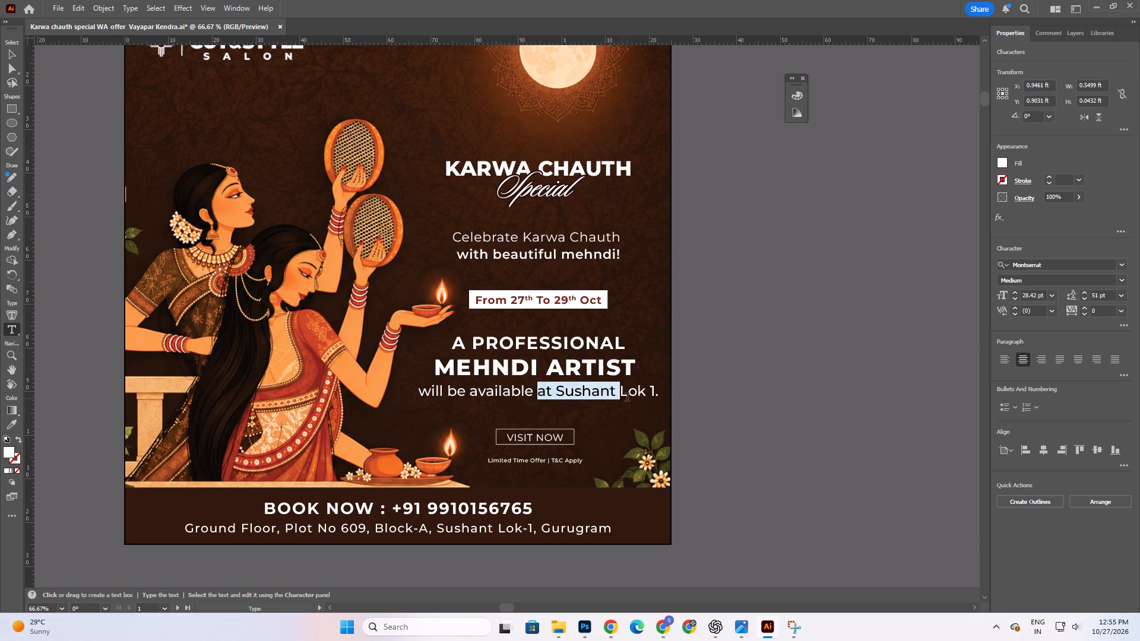
left_click_drag(627, 398, 653, 402)
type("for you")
left_click(6, 50)
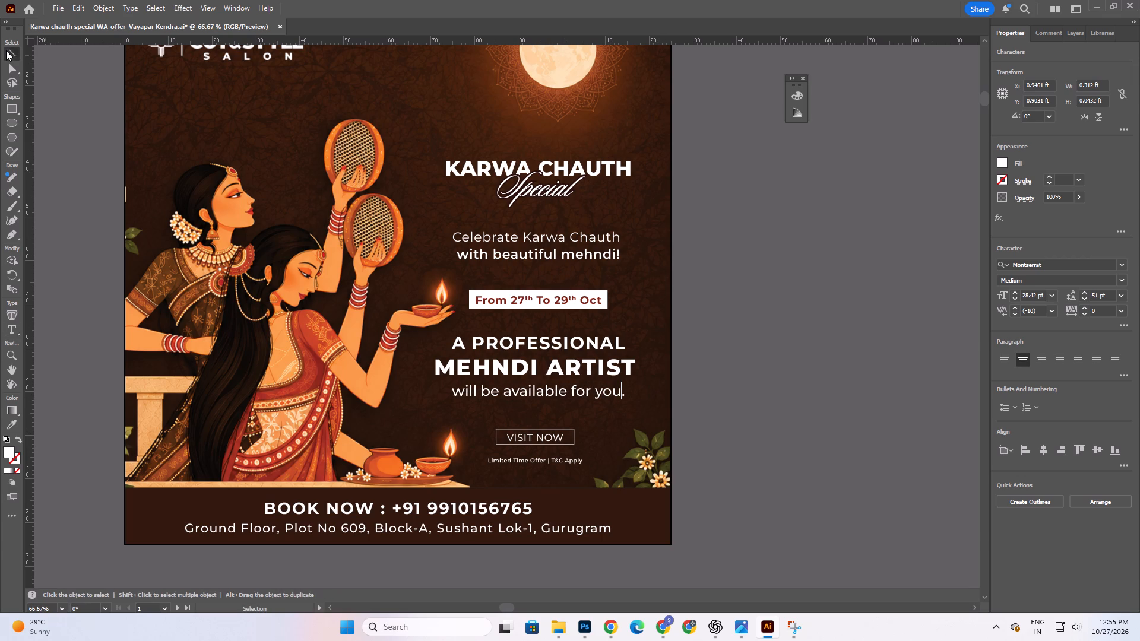
Align the availability line, the professional mehndi artist text and the date box on their horizontal centres.
left_click(510, 347, "shift")
left_click(575, 303, "shift")
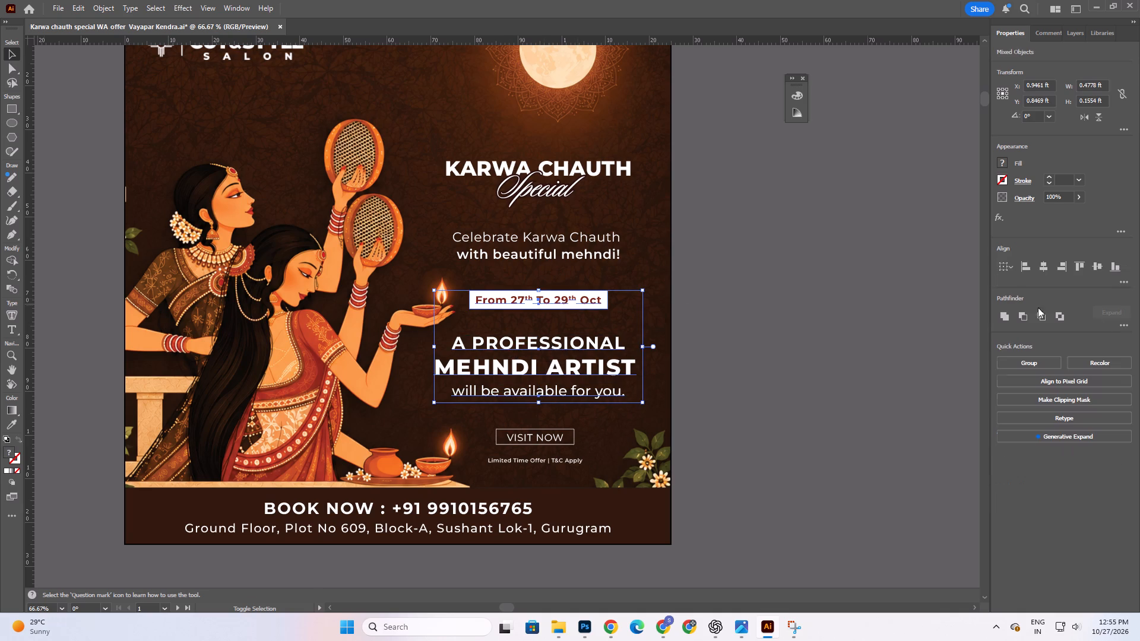
left_click(1038, 267)
double_click(1038, 267)
left_click(870, 395)
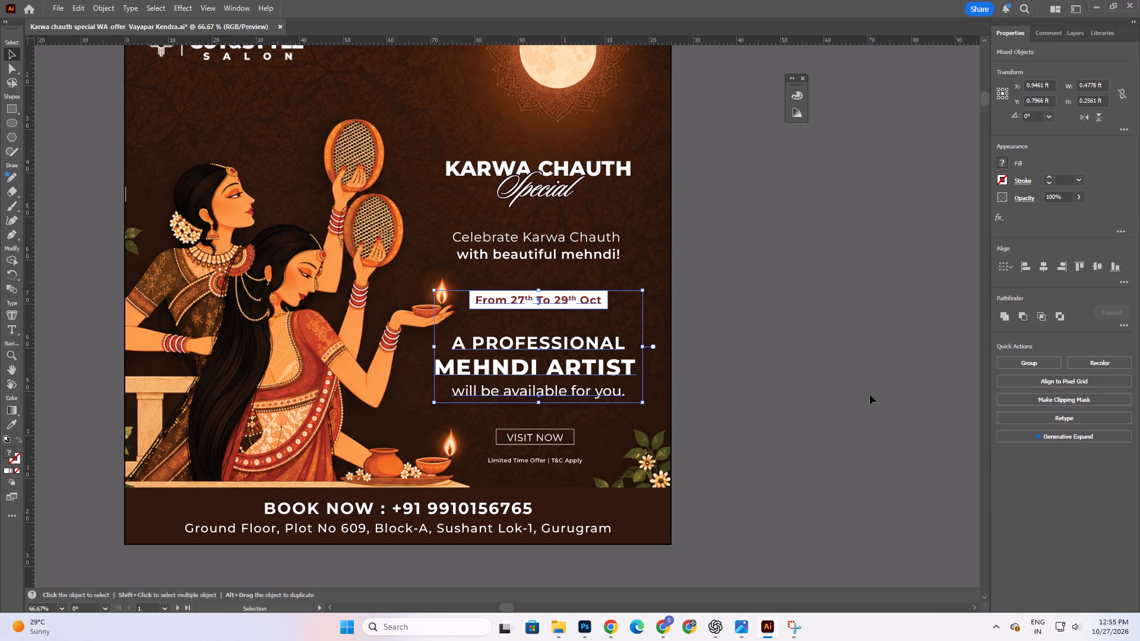
Save the Karwa Chauth poster document.
key("ctrl+s")
scroll(587, 326, "down", 2, "alt")
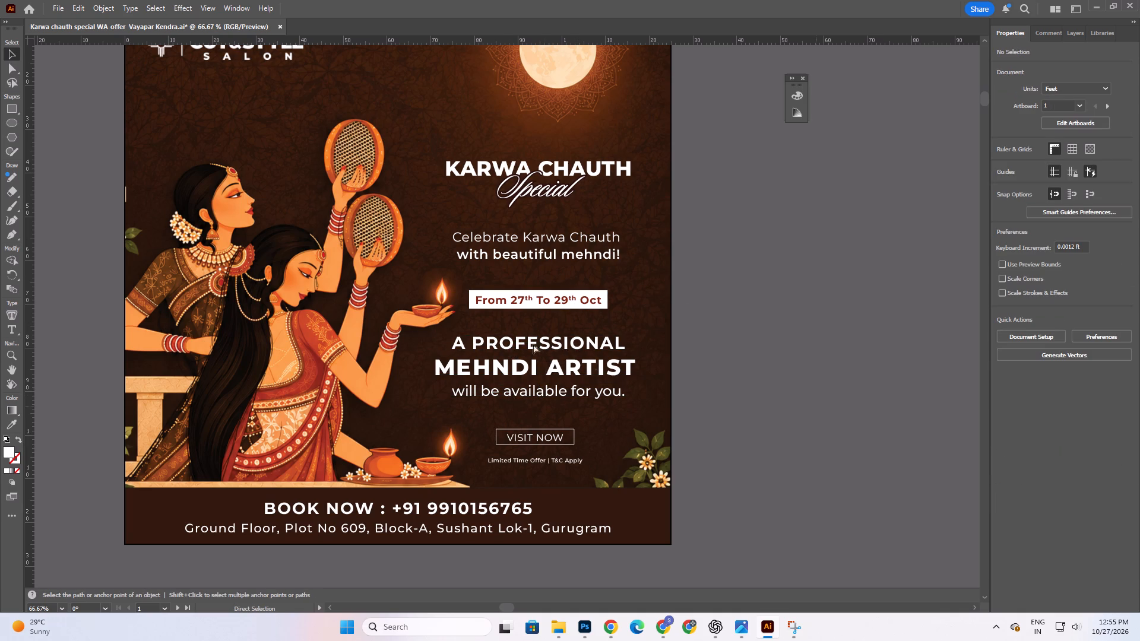
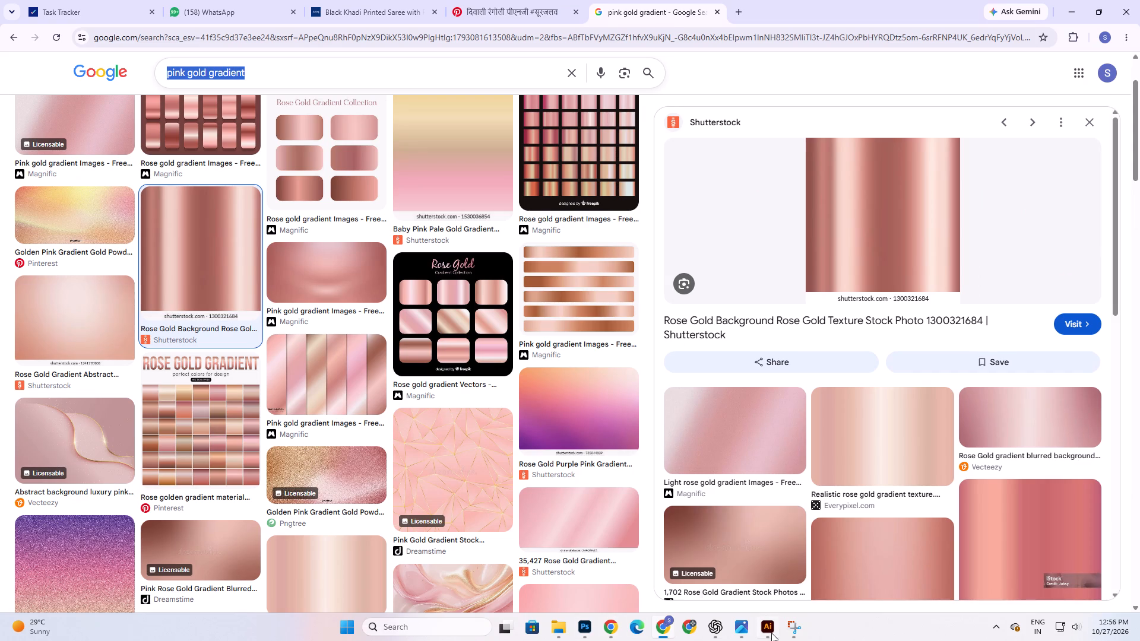
Switch to Illustrator and duplicate the square poster's artboard with its artwork twice, stacking the copies straight below the original with similar gaps.
left_click(771, 633)
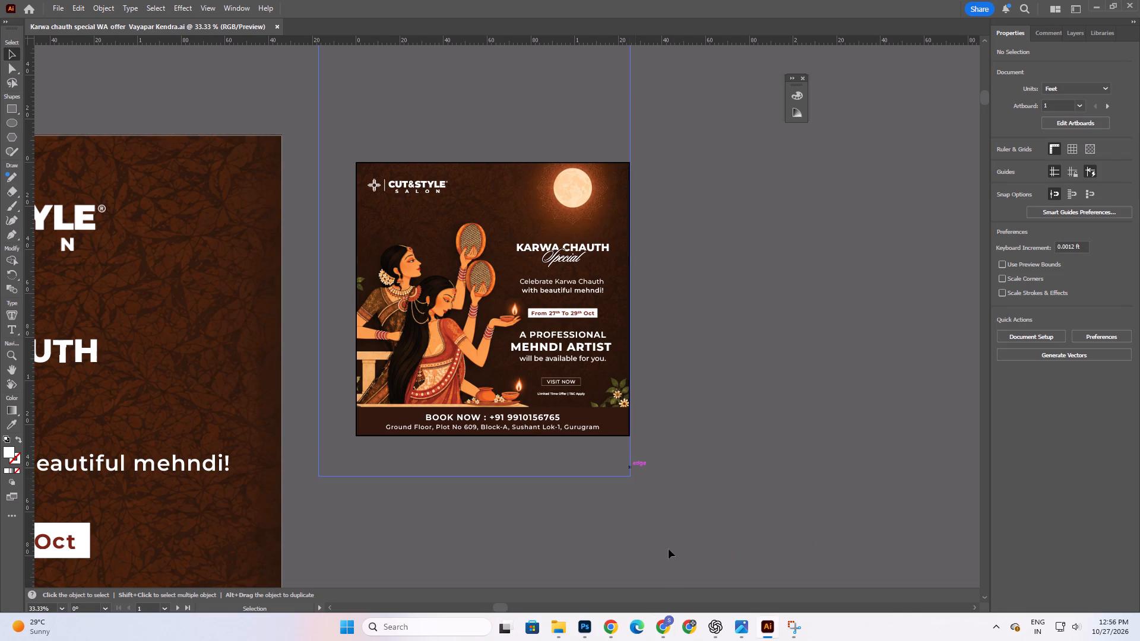
scroll(503, 383, "down", 6)
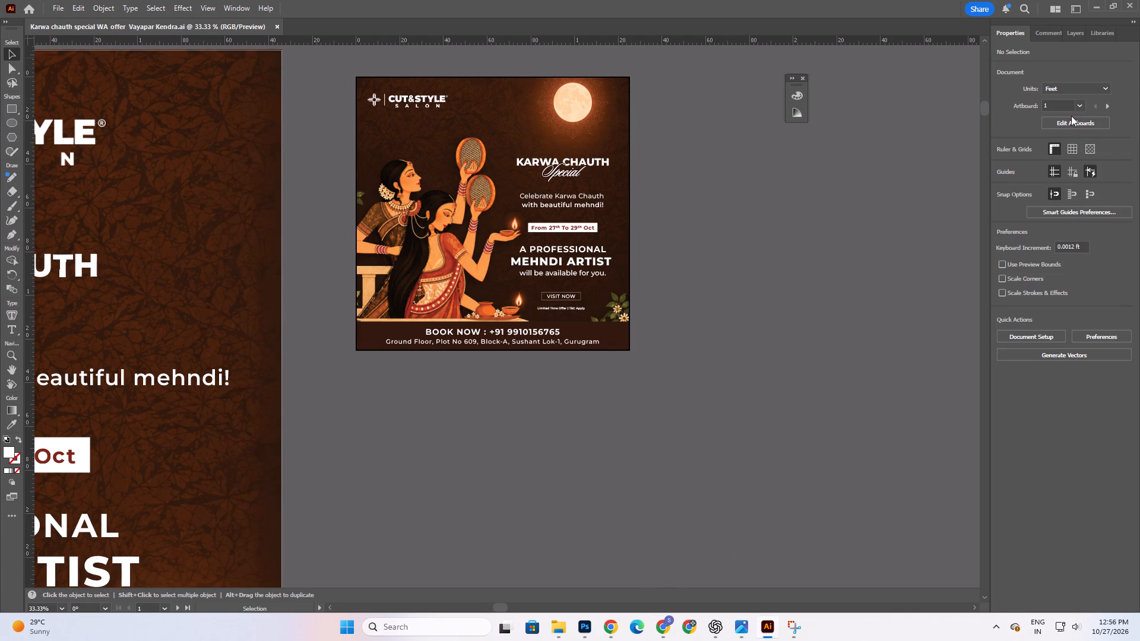
left_click(1071, 125)
scroll(388, 100, "down", 2, "alt")
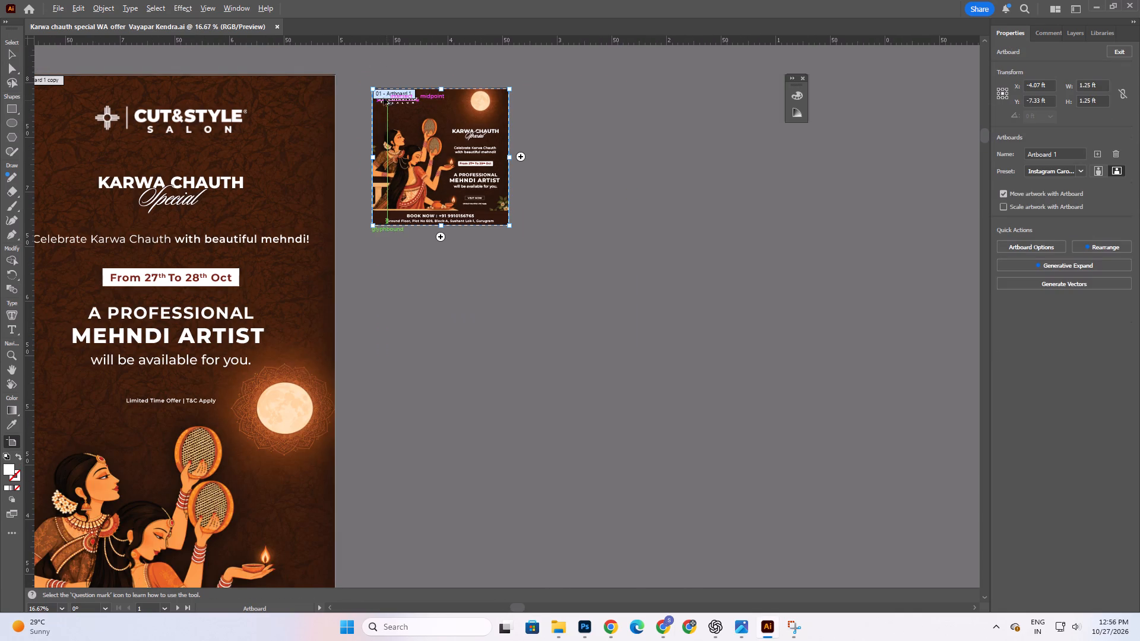
left_click_drag(381, 92, 381, 275, "alt")
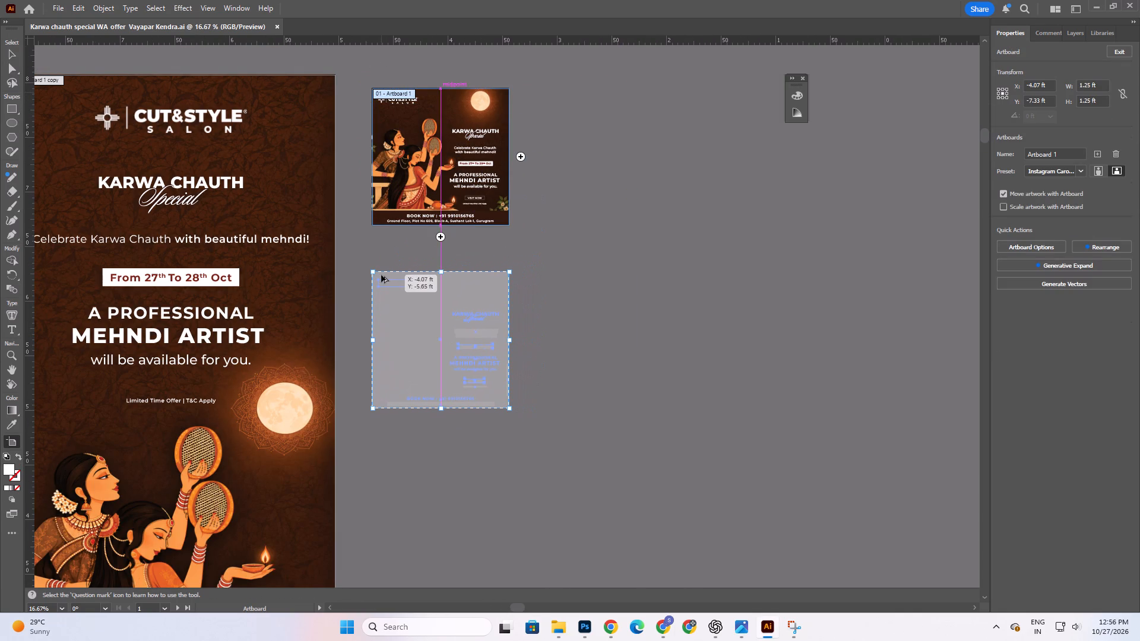
left_click_drag(381, 275, 382, 273, "alt")
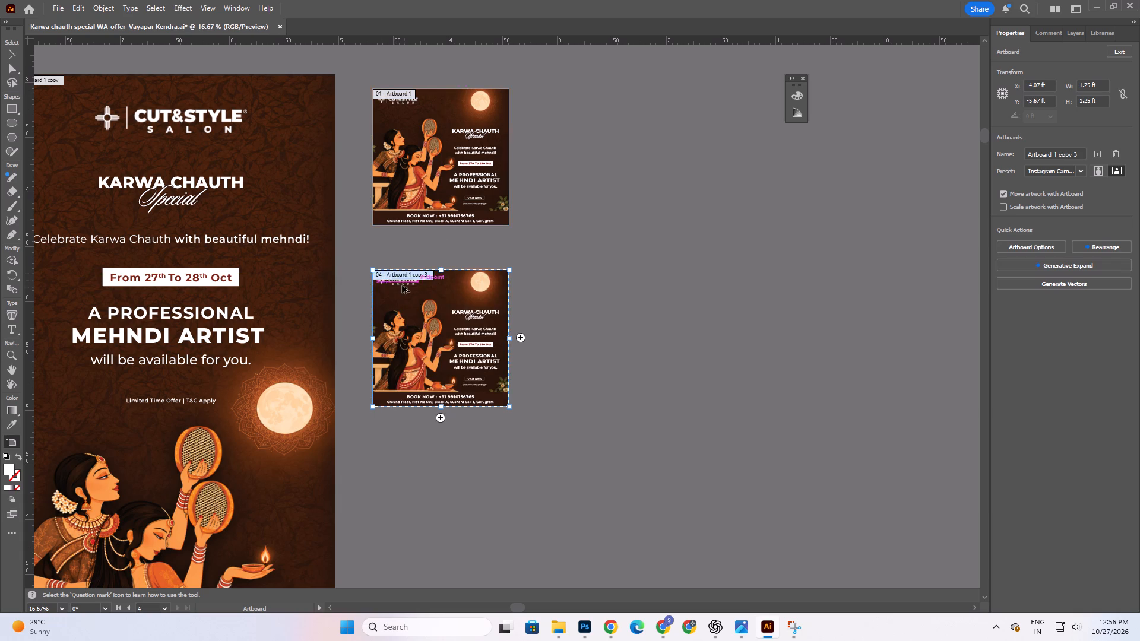
scroll(433, 304, "down", 12)
left_click_drag(392, 102, 394, 288, "alt")
left_click(10, 52)
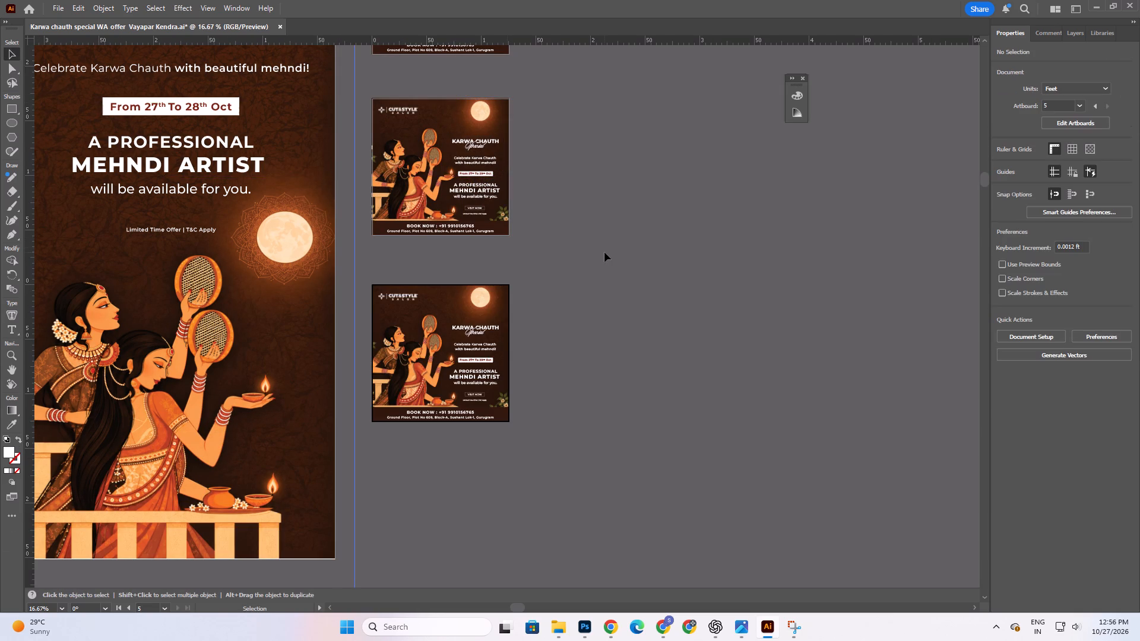
Save the poster document with the new artboard copies.
left_click(604, 252)
scroll(604, 252, "down", 2, "alt")
scroll(593, 339, "up", 1)
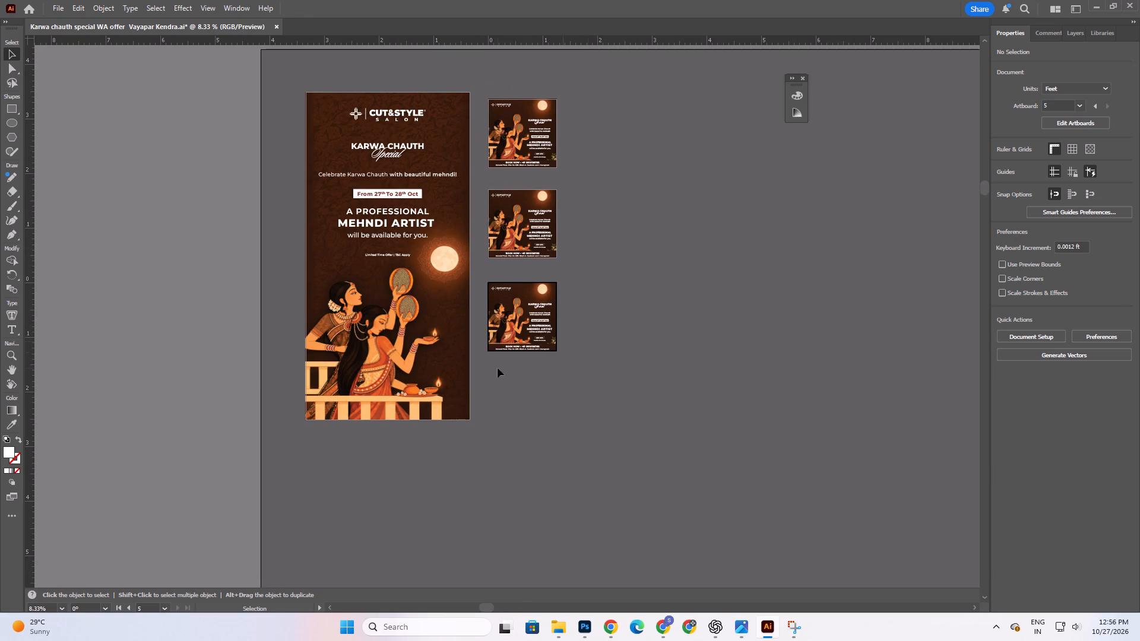
left_click(560, 379)
scroll(398, 266, "up", 5, "alt")
scroll(399, 292, "down", 4, "alt")
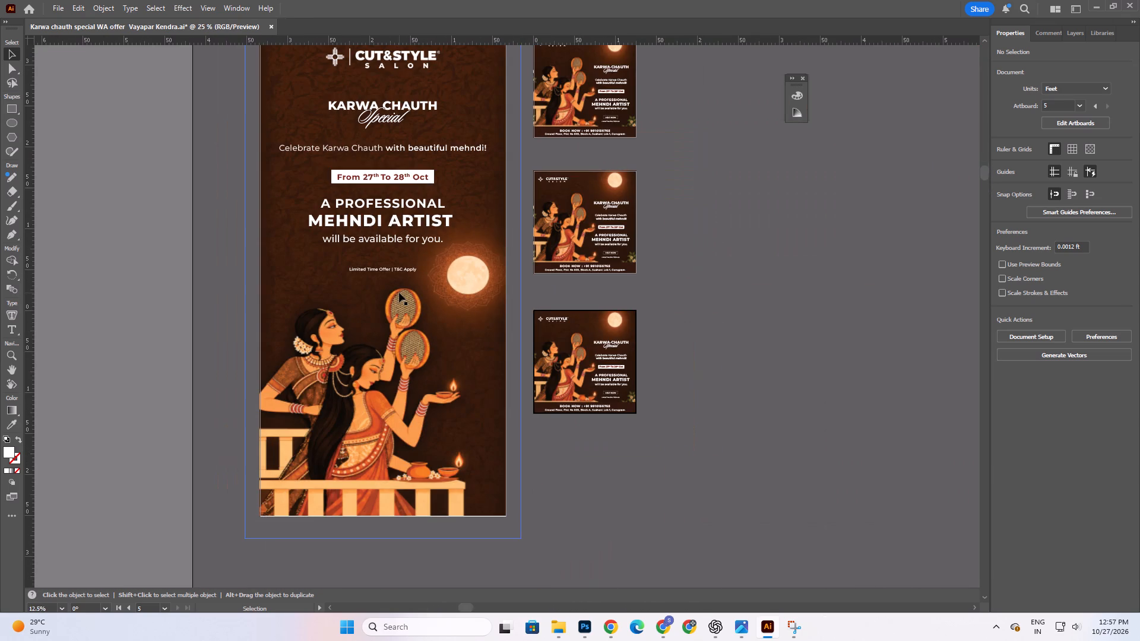
key("ctrl+s")
scroll(503, 320, "up", 3)
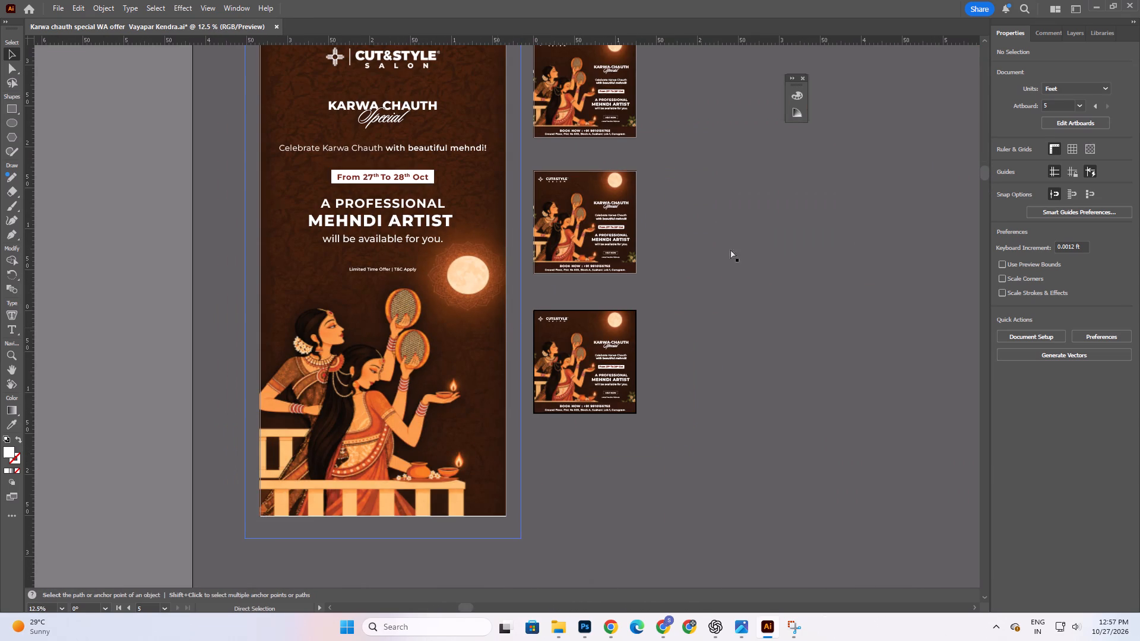
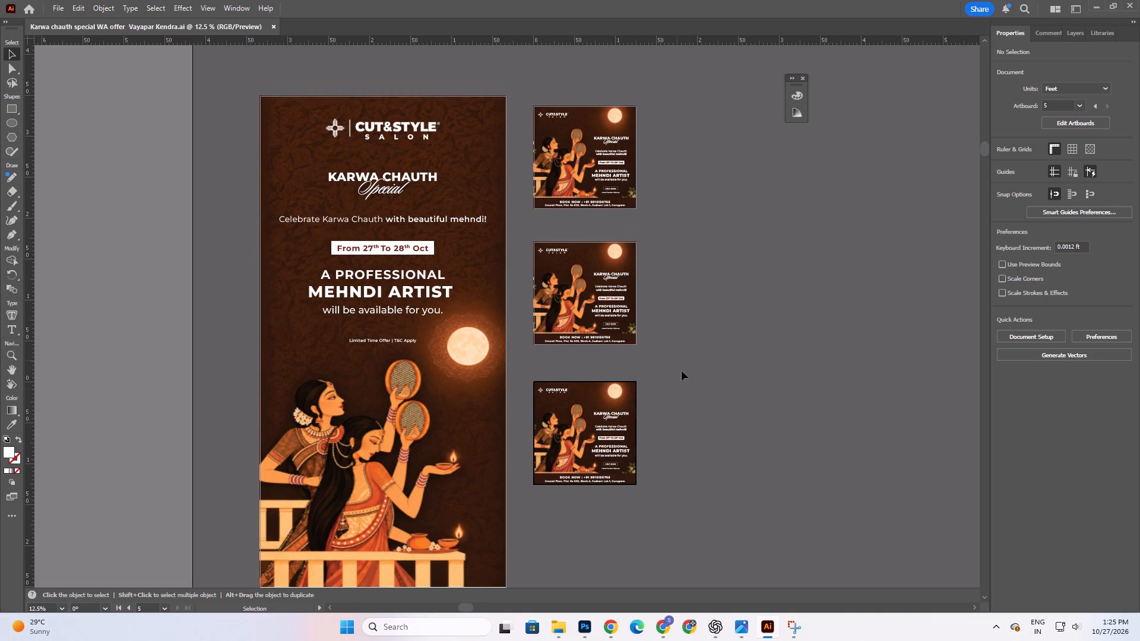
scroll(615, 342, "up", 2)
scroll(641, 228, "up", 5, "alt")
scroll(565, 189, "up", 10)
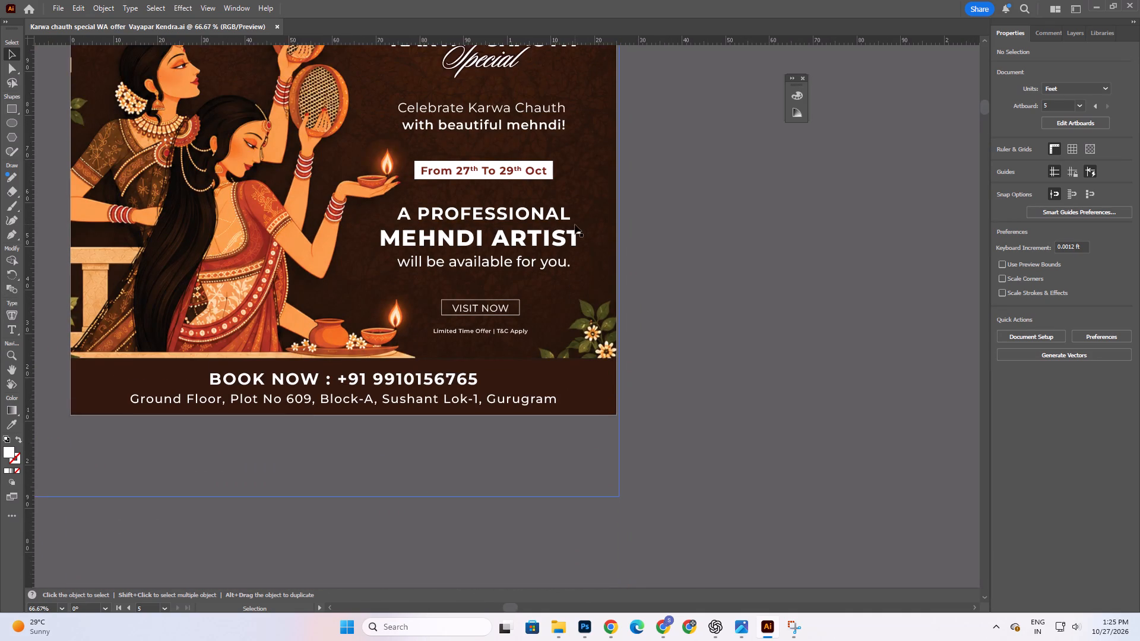
Review the original square mehndi poster and its two stacked copies, checking their artwork and spacing.
scroll(604, 192, "down", 1, "alt")
left_click(782, 350)
scroll(739, 336, "down", 1)
scroll(692, 326, "up", 2)
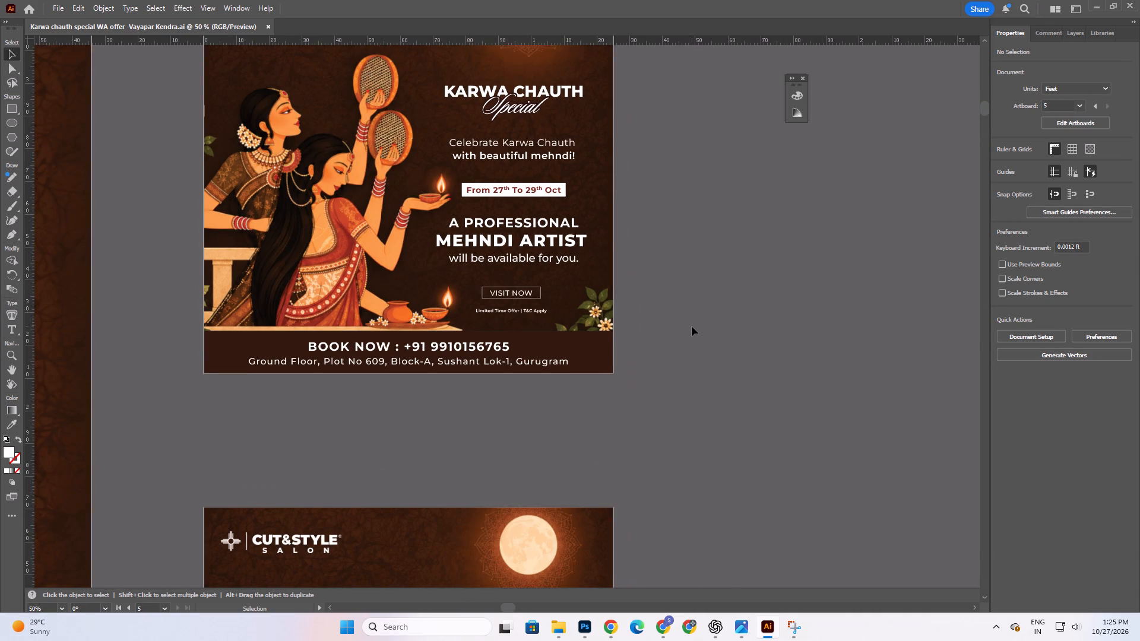
scroll(543, 194, "down", 2, "alt")
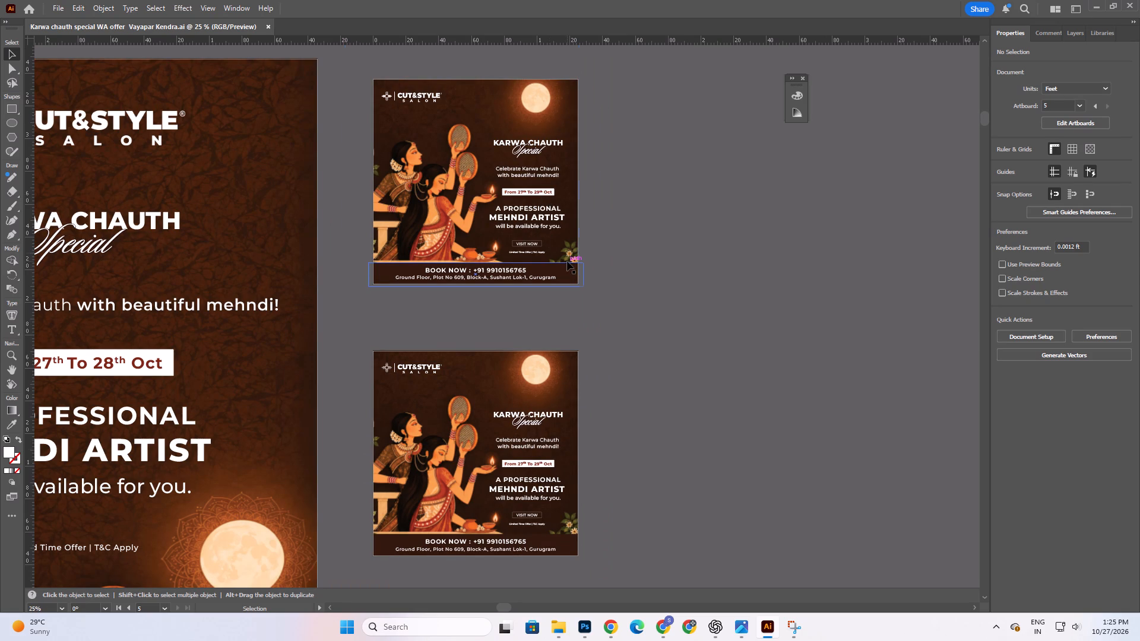
scroll(531, 268, "down", 17)
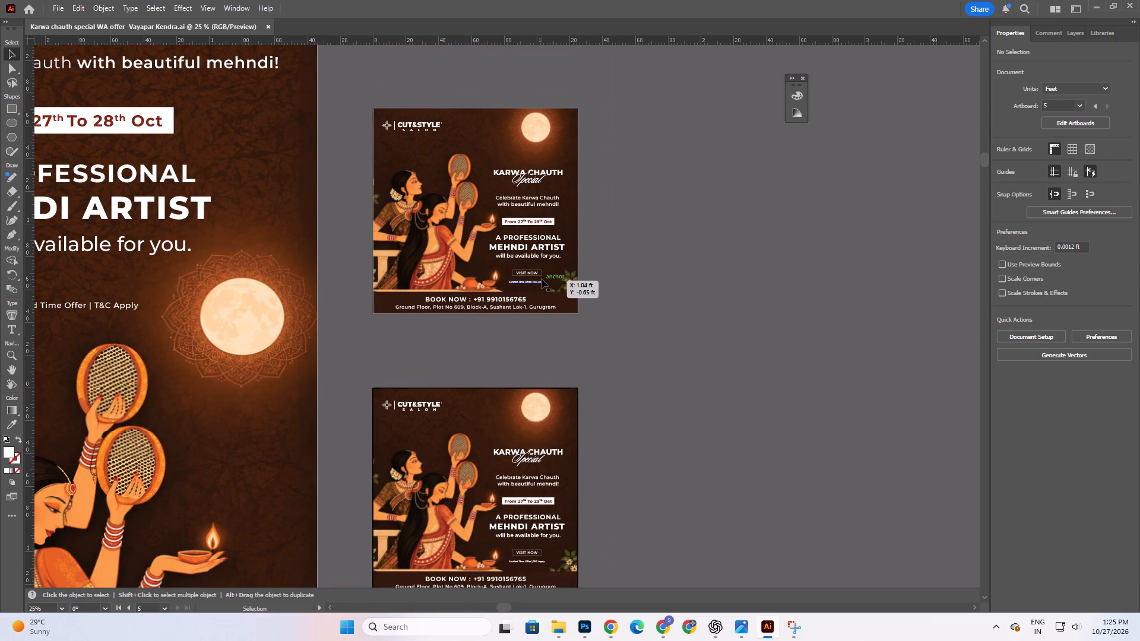
scroll(541, 279, "down", 3)
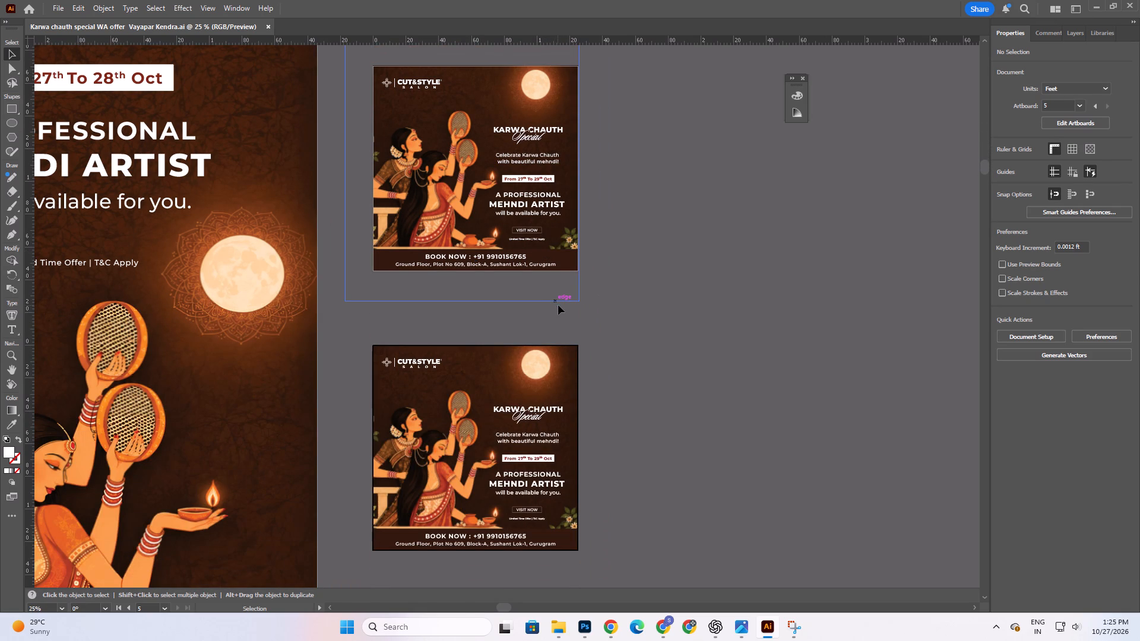
scroll(558, 305, "up", 6)
scroll(514, 334, "up", 13)
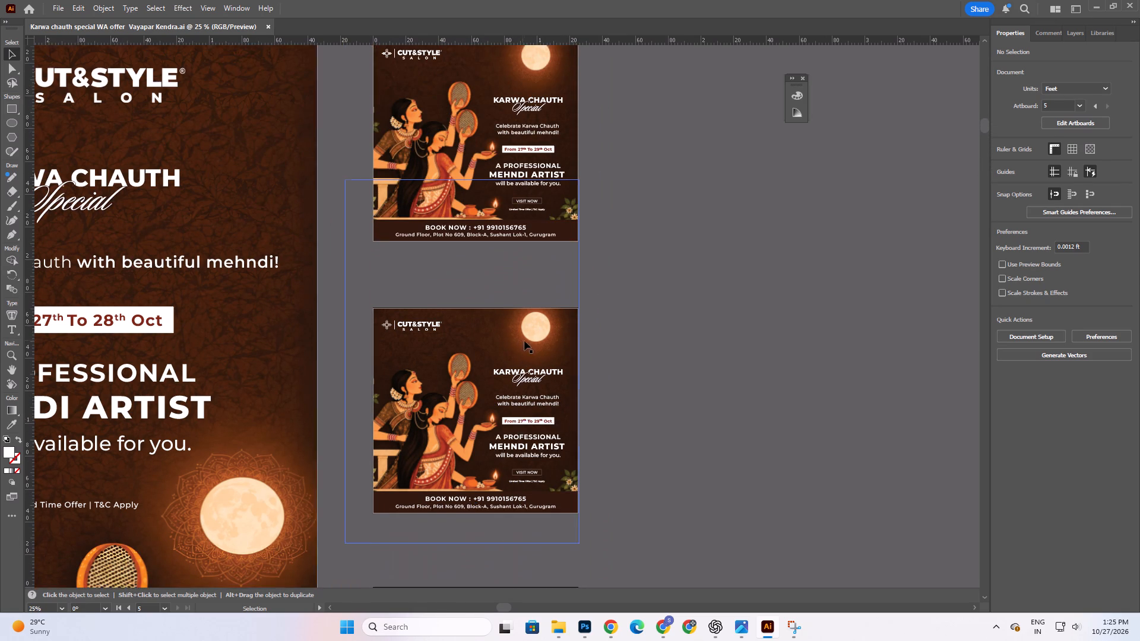
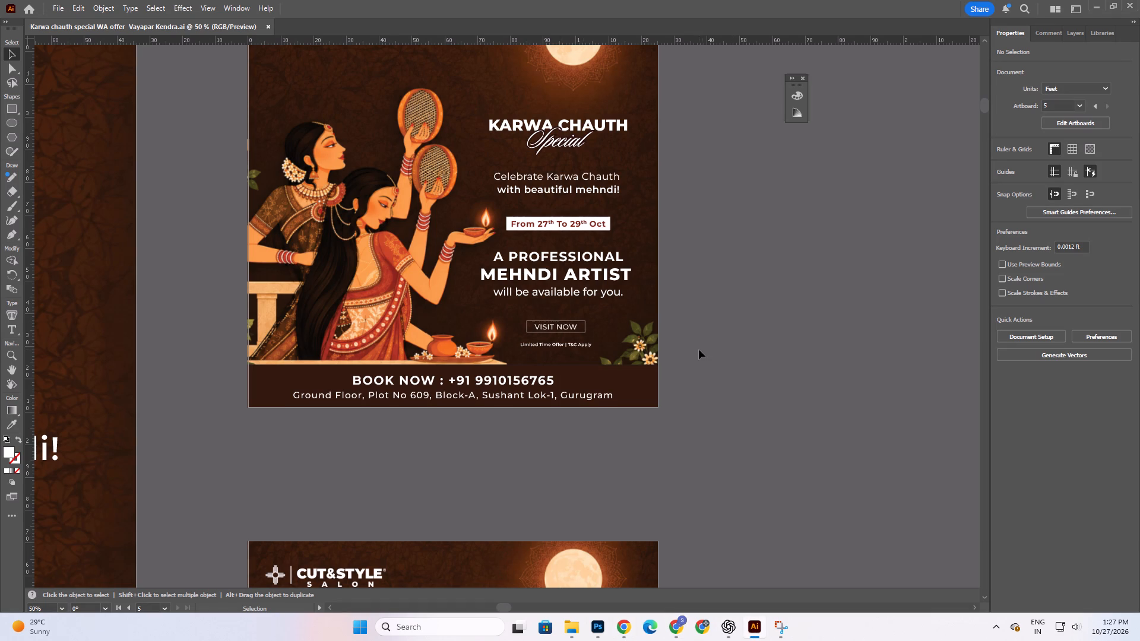
Switch to Photoshop and copy the full booking and address text block from the HER OFFER Vayapar Kendra WA poster.
scroll(699, 350, "up", 1)
scroll(549, 400, "up", 2)
scroll(601, 331, "down", 2, "alt")
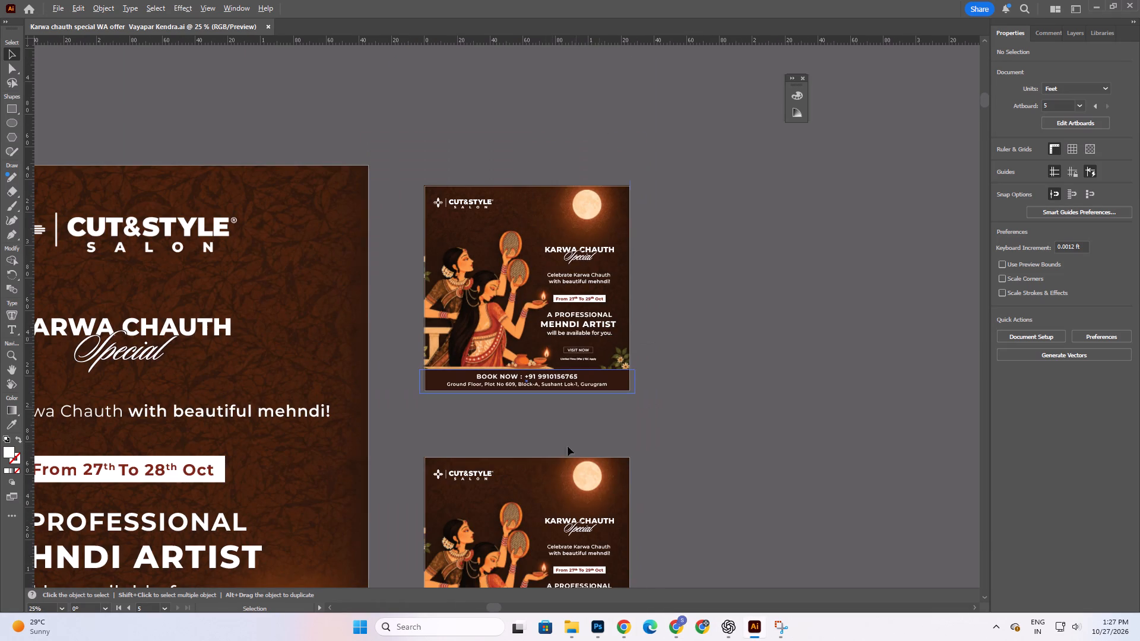
left_click_drag(595, 628, 606, 627)
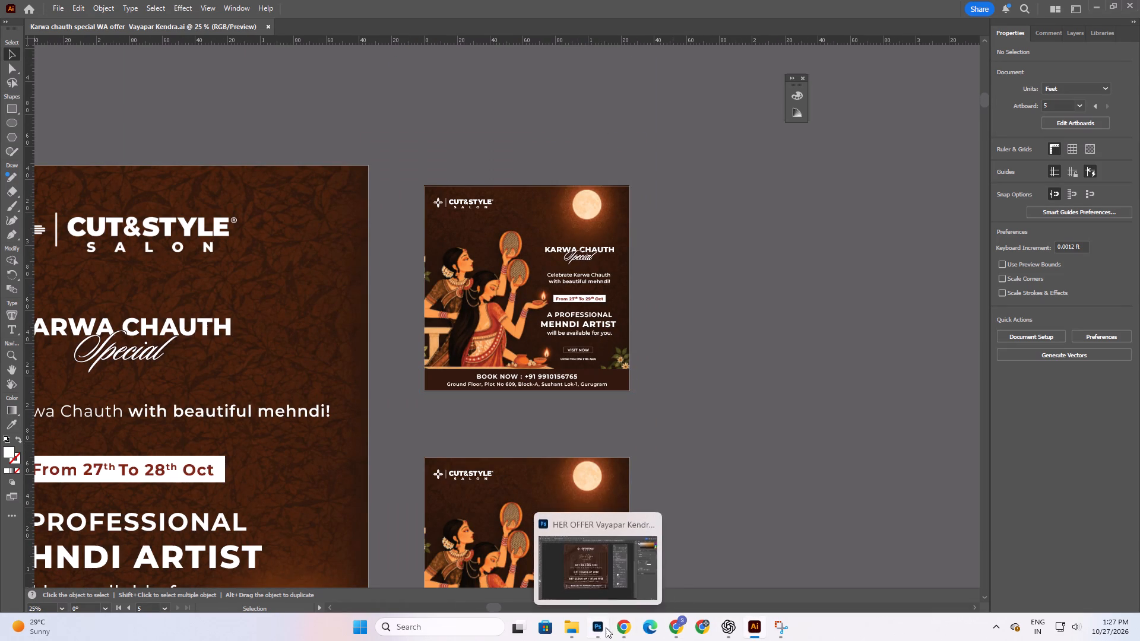
left_click_drag(606, 627, 756, 615)
left_click(755, 623)
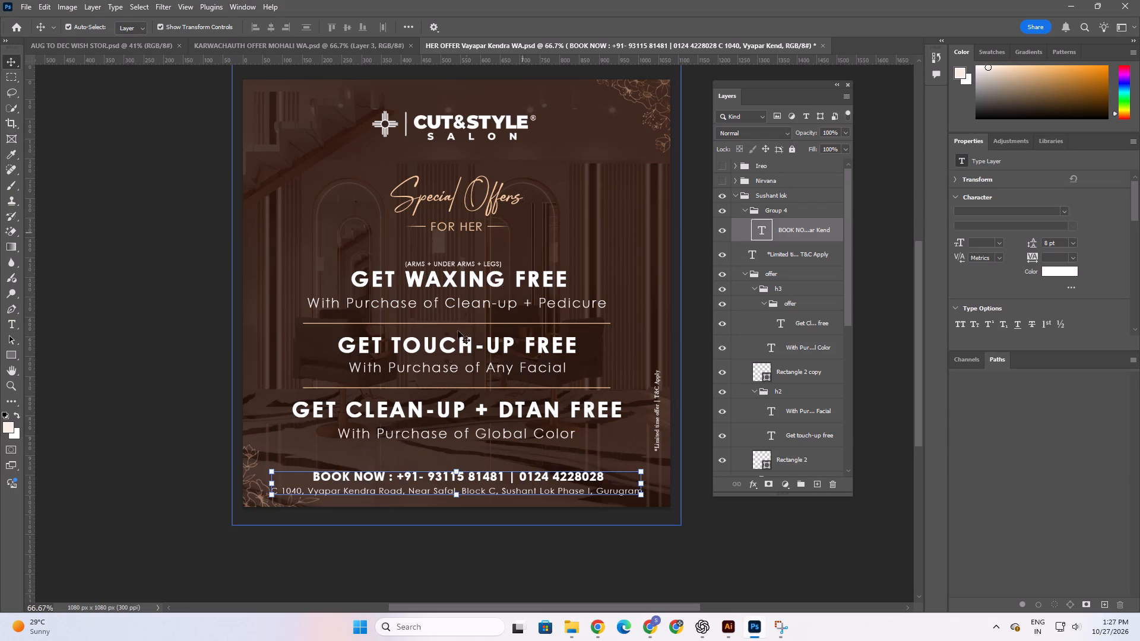
left_click(597, 567)
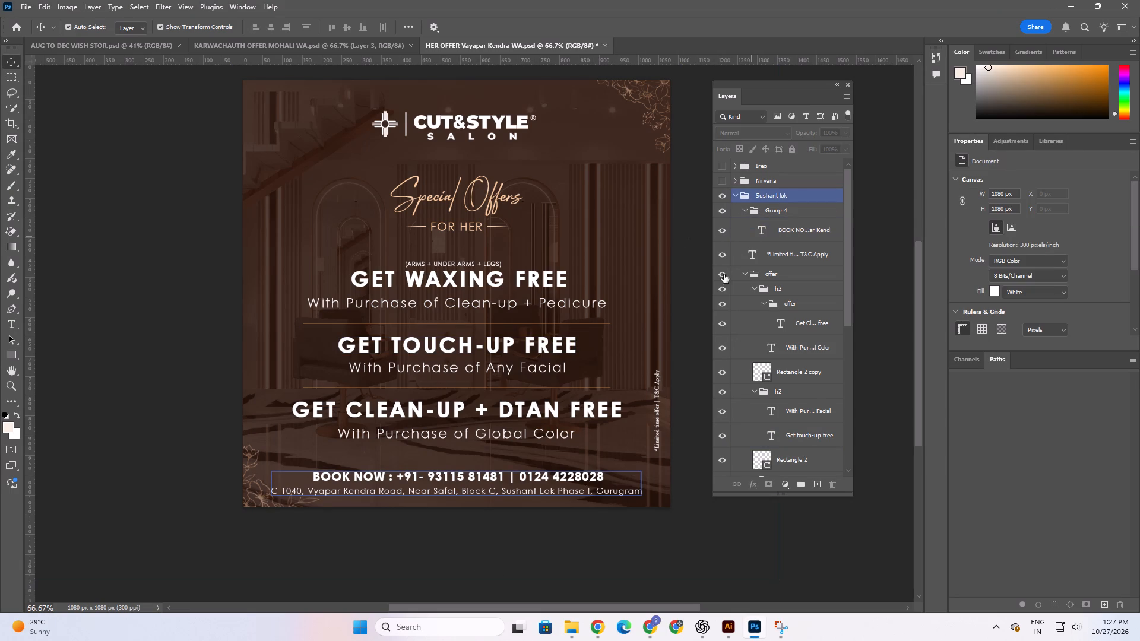
double_click(556, 484)
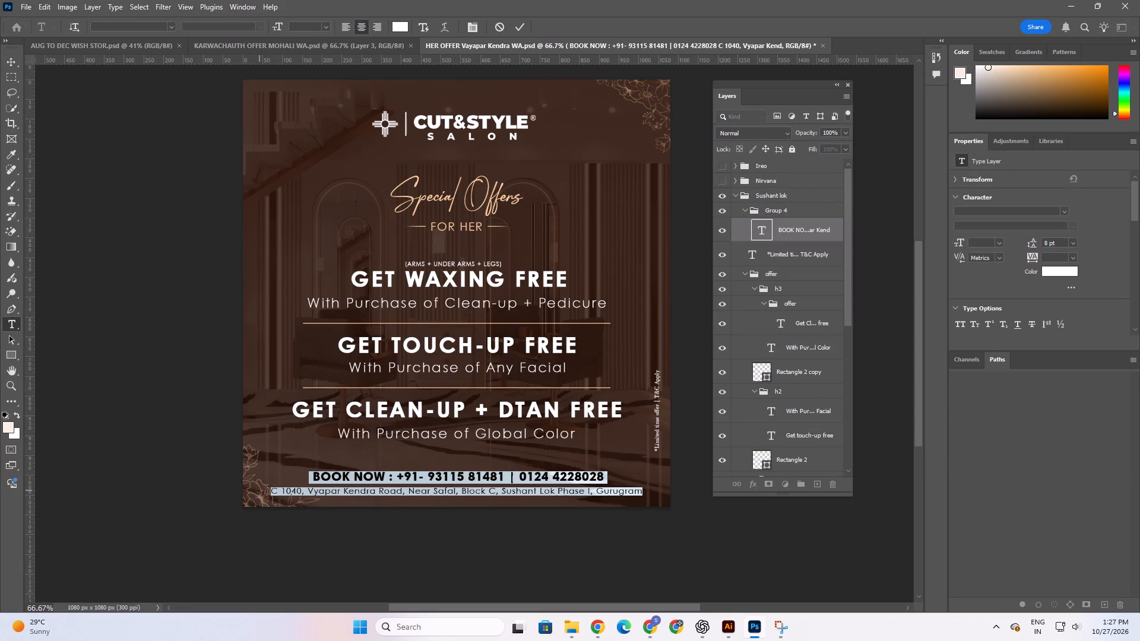
key("ctrl+c")
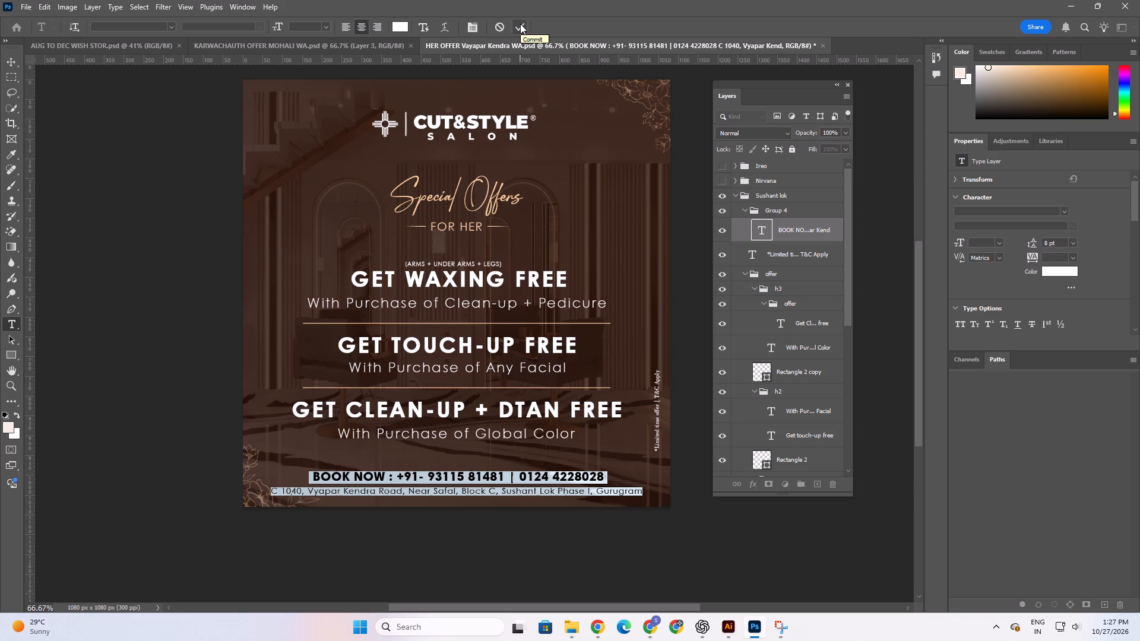
left_click(520, 24)
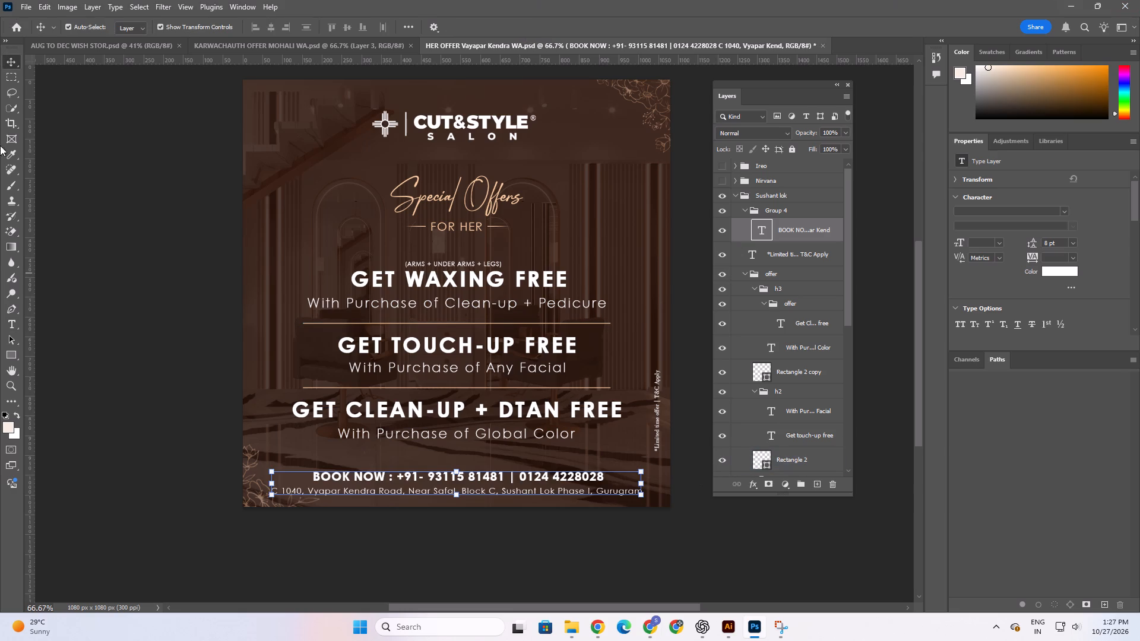
Return to Illustrator and move the top square mehndi poster's BOOK NOW and address lines out of the footer, below the artboard.
left_click(735, 633)
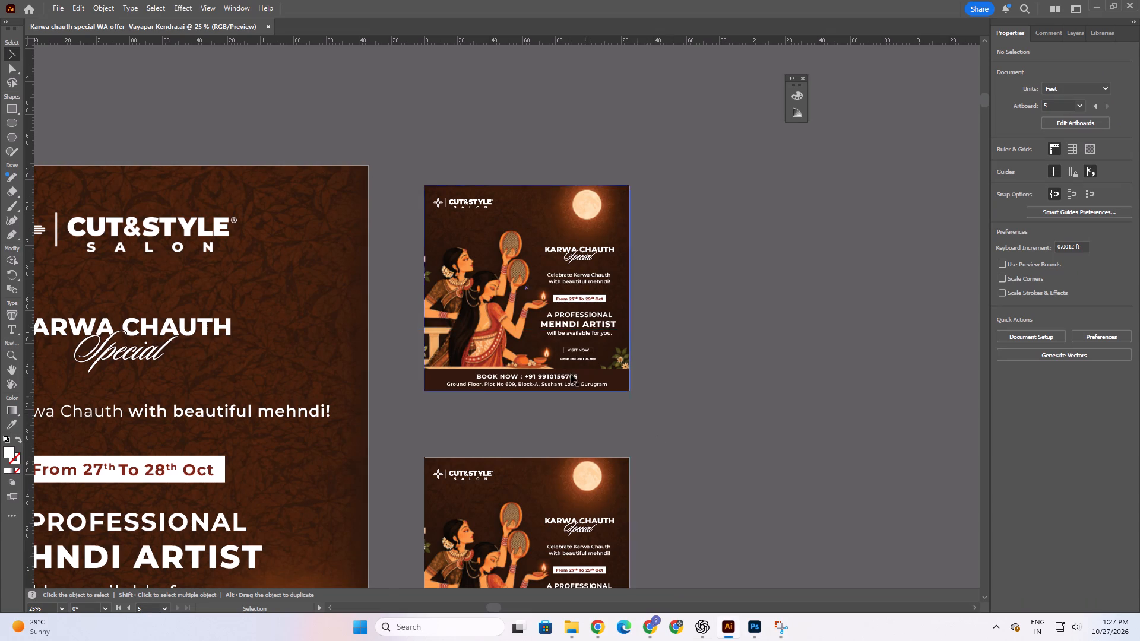
scroll(568, 369, "up", 3, "alt")
left_click(519, 411)
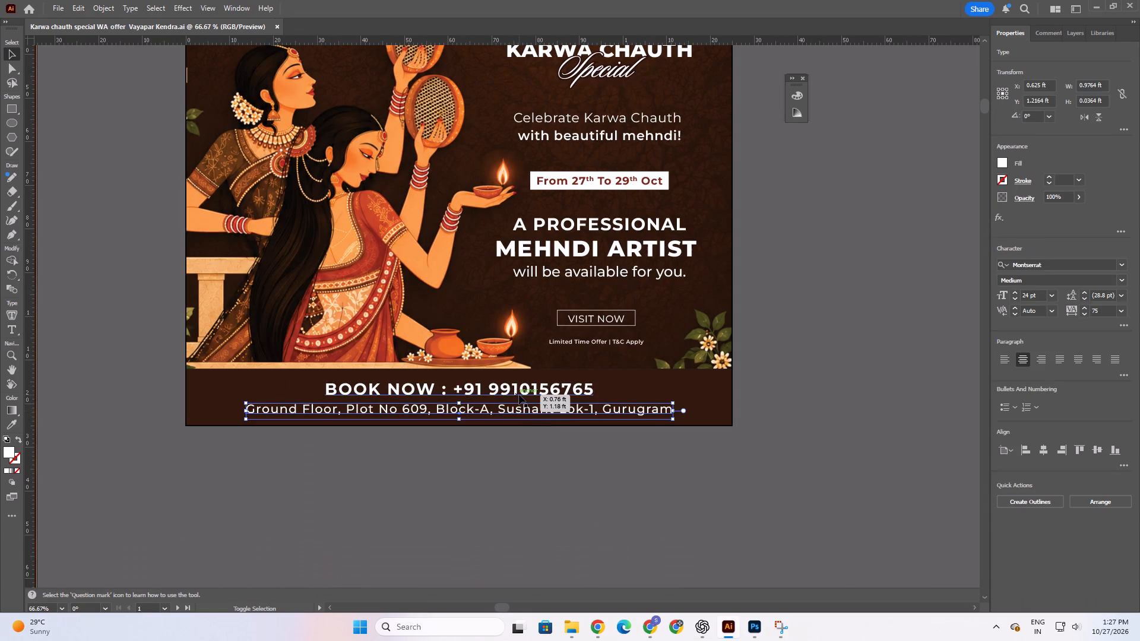
left_click(519, 395, "shift")
left_click_drag(514, 392, 514, 477)
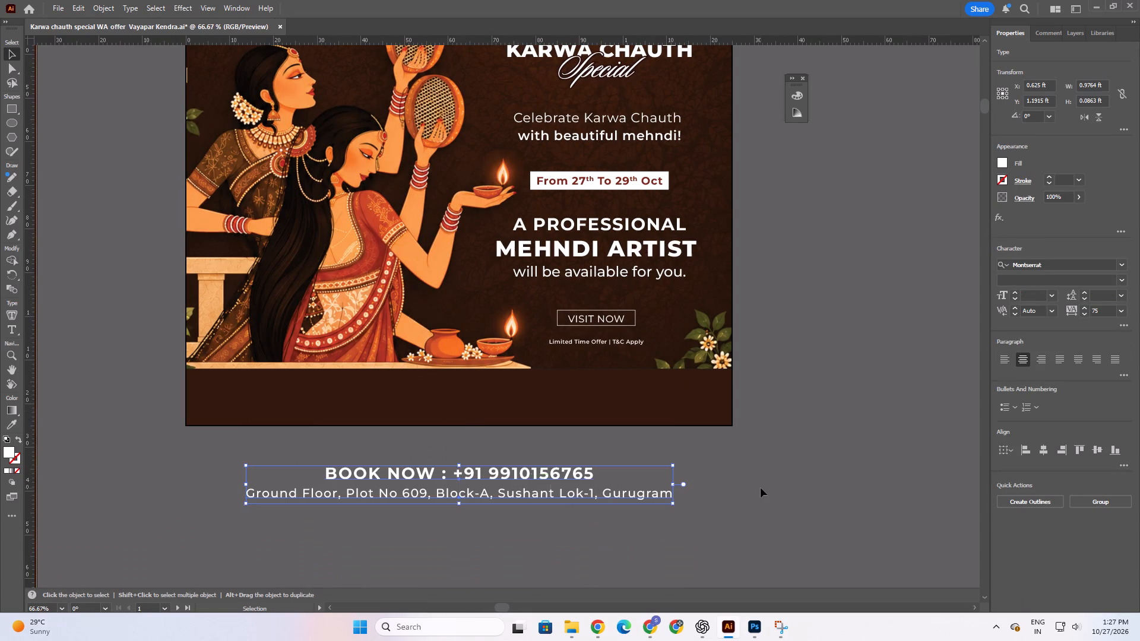
Paste the copied booking and address text and place it in the poster's empty footer band.
left_click(761, 488)
key("ctrl+v")
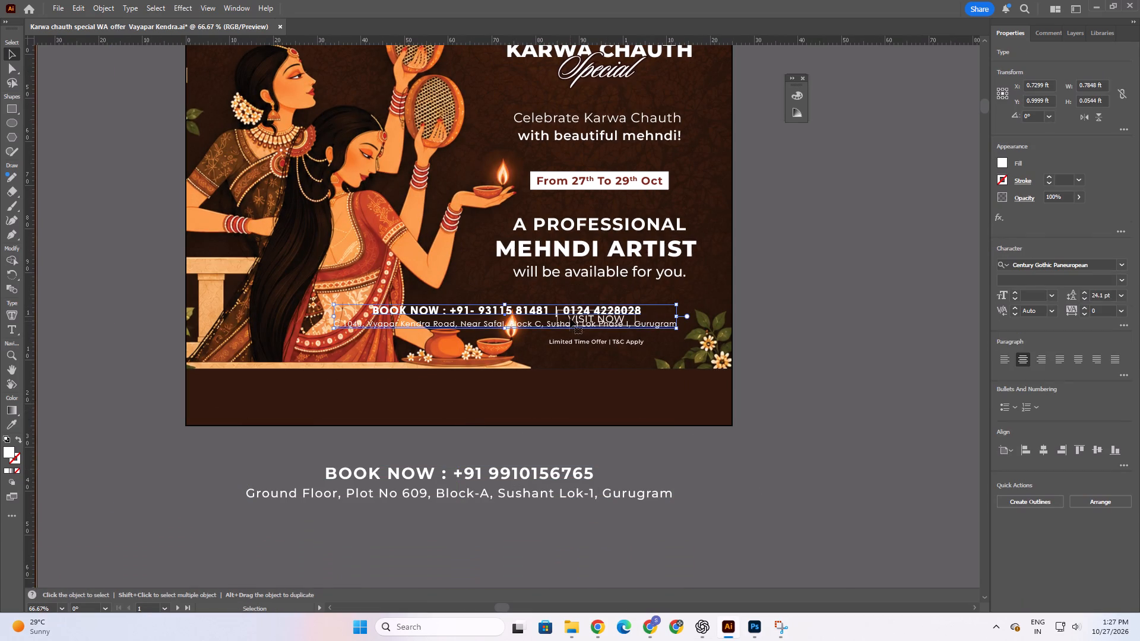
left_click_drag(570, 307, 516, 388)
left_click(582, 485)
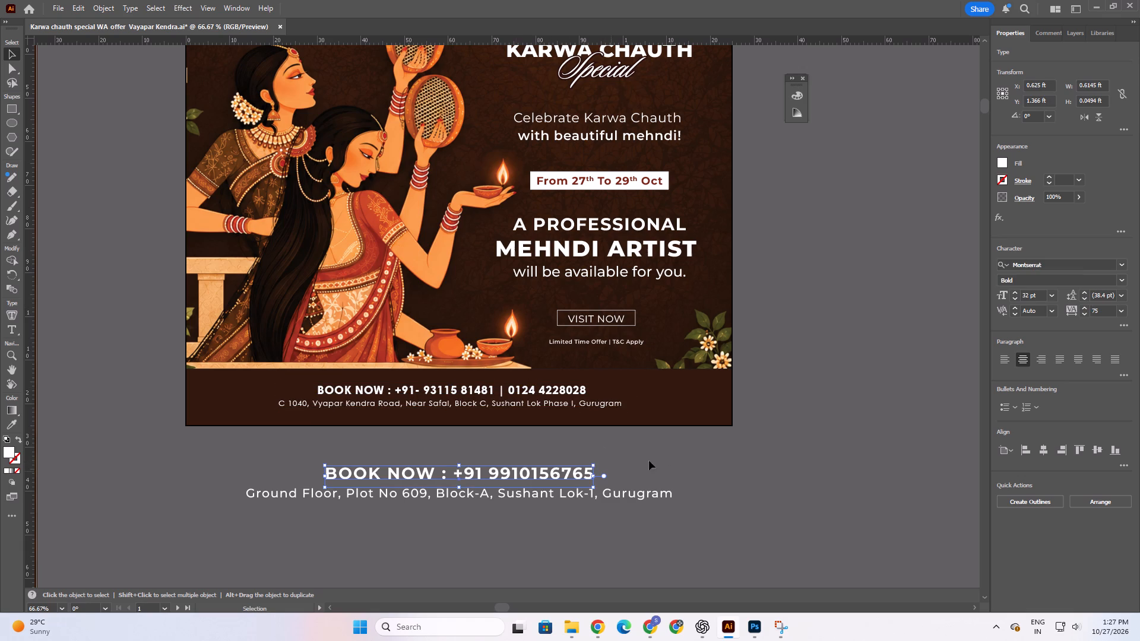
left_click(678, 454)
Scale the pasted contact text up to about 1.10 ft wide and centre it horizontally on the artboard.
left_click(467, 388)
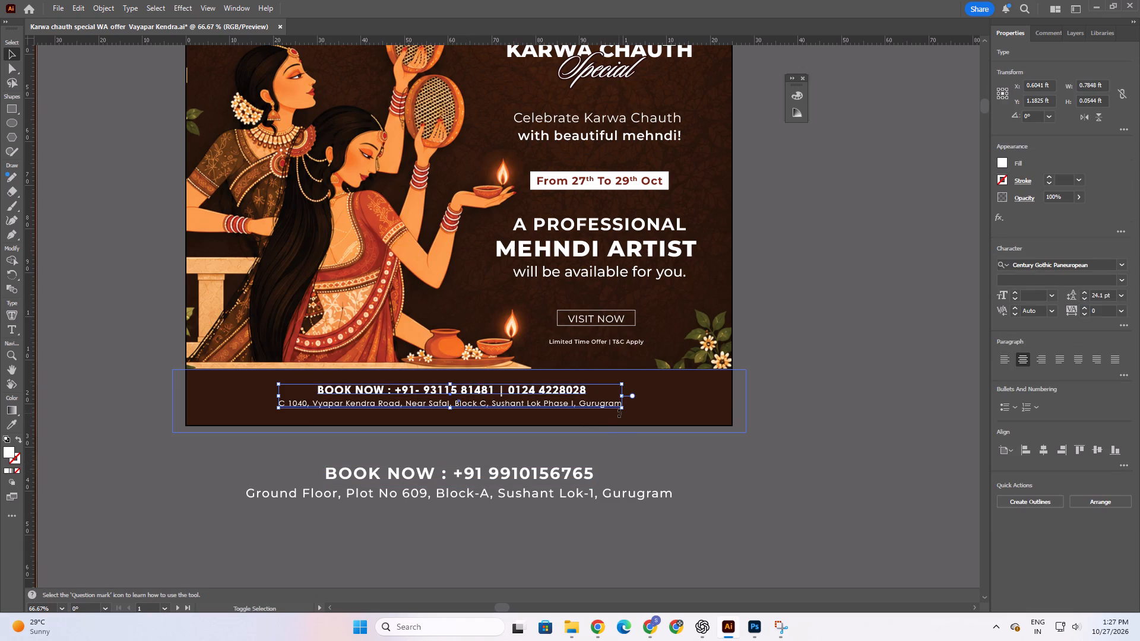
left_click_drag(620, 410, 680, 430, "alt+shift")
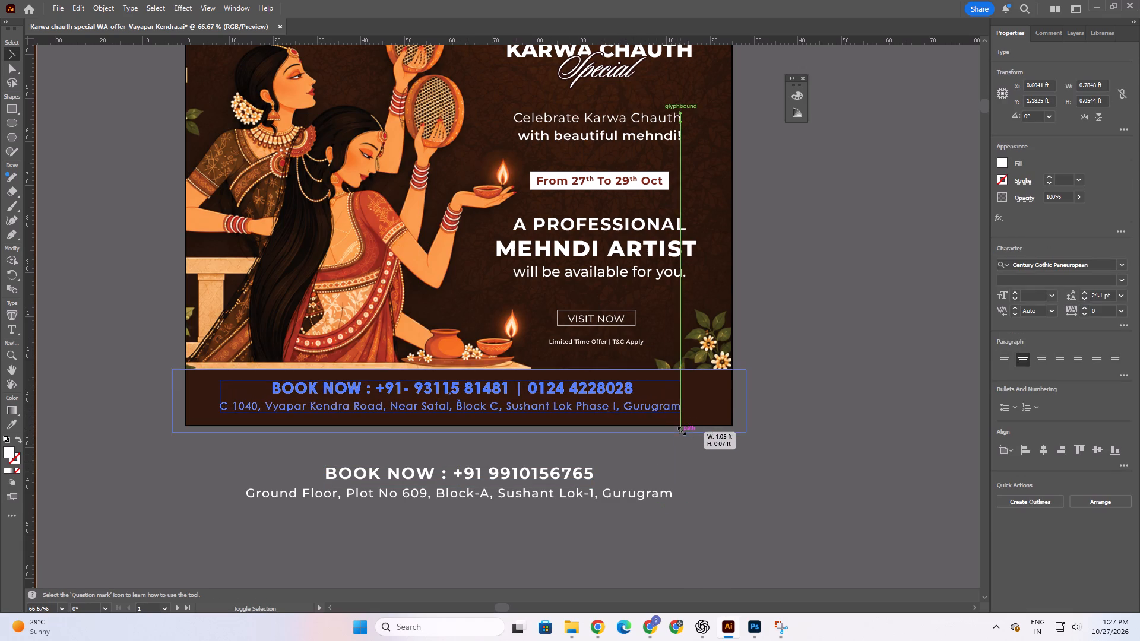
left_click_drag(680, 430, 691, 429, "alt+shift")
left_click(635, 409)
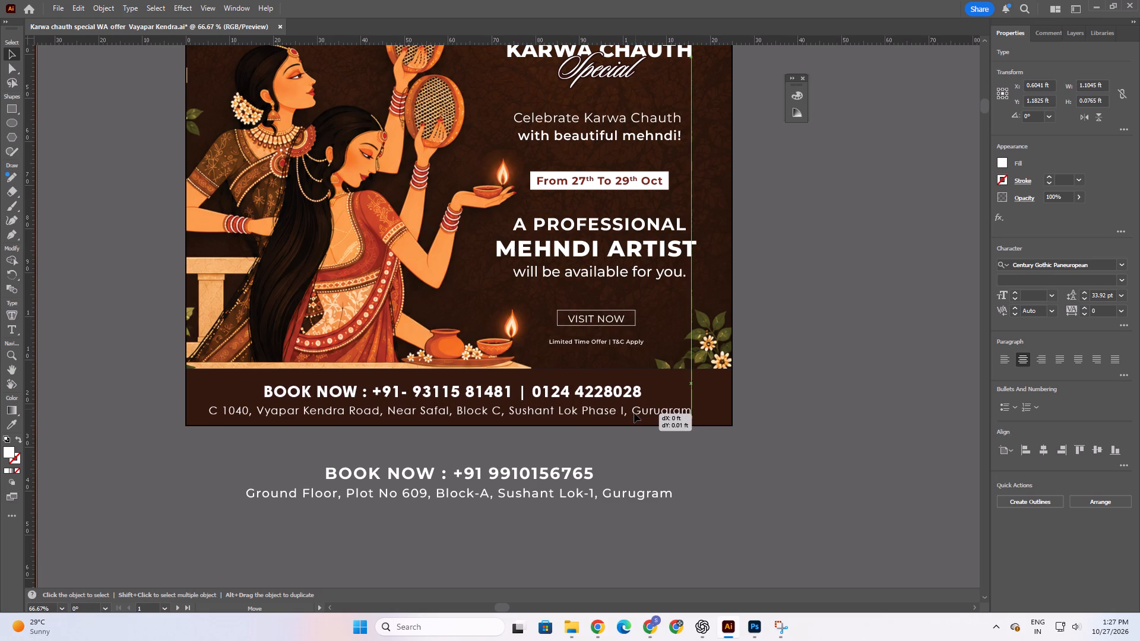
left_click(1048, 452)
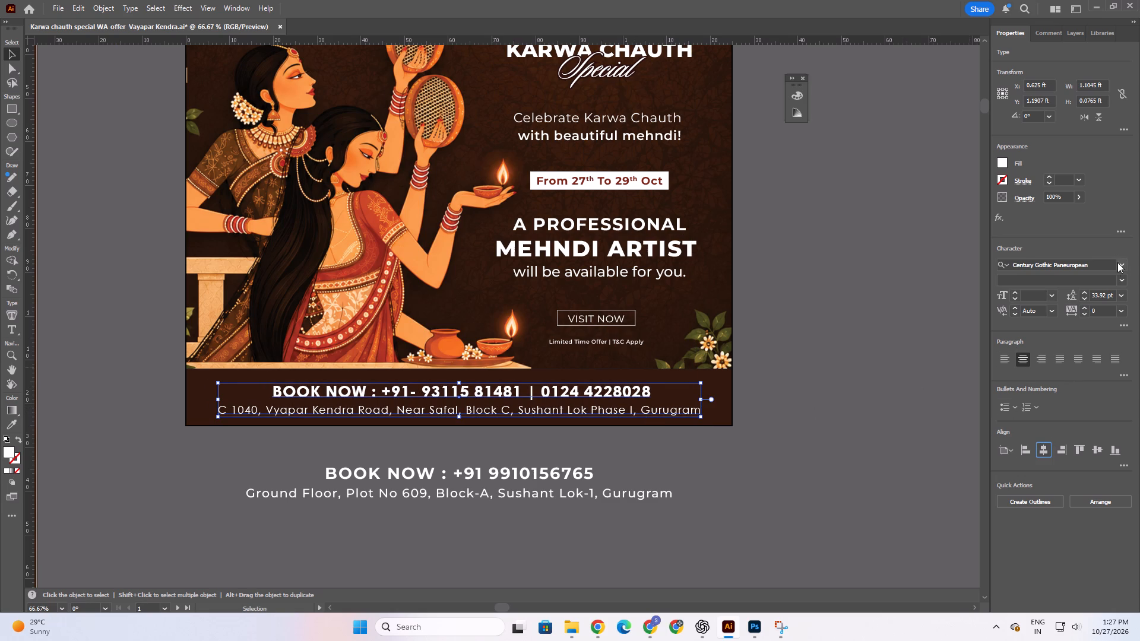
Change the pasted contact text's font to Montserrat Medium.
left_click(1120, 266)
left_click(923, 229)
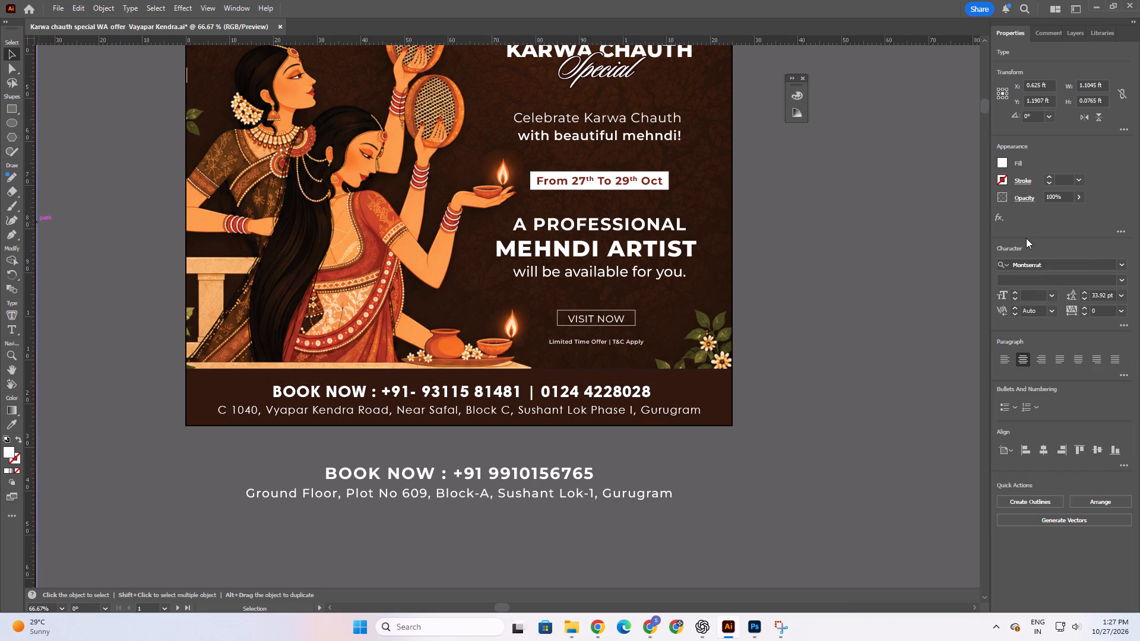
left_click(570, 395)
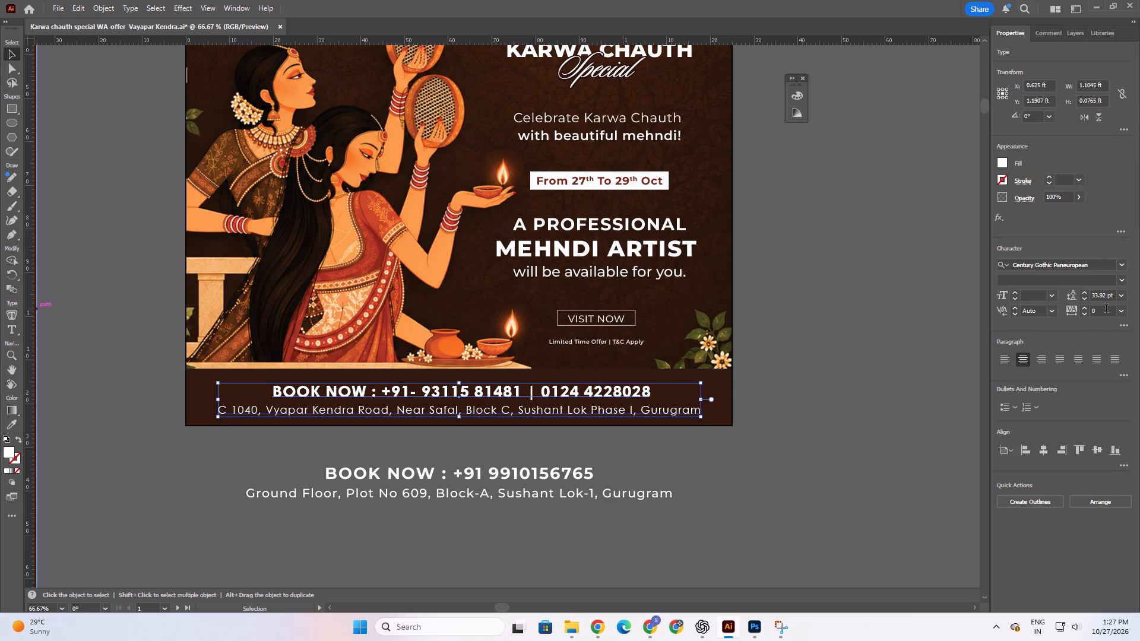
left_click(1095, 266)
type("mo")
key("n")
key("t")
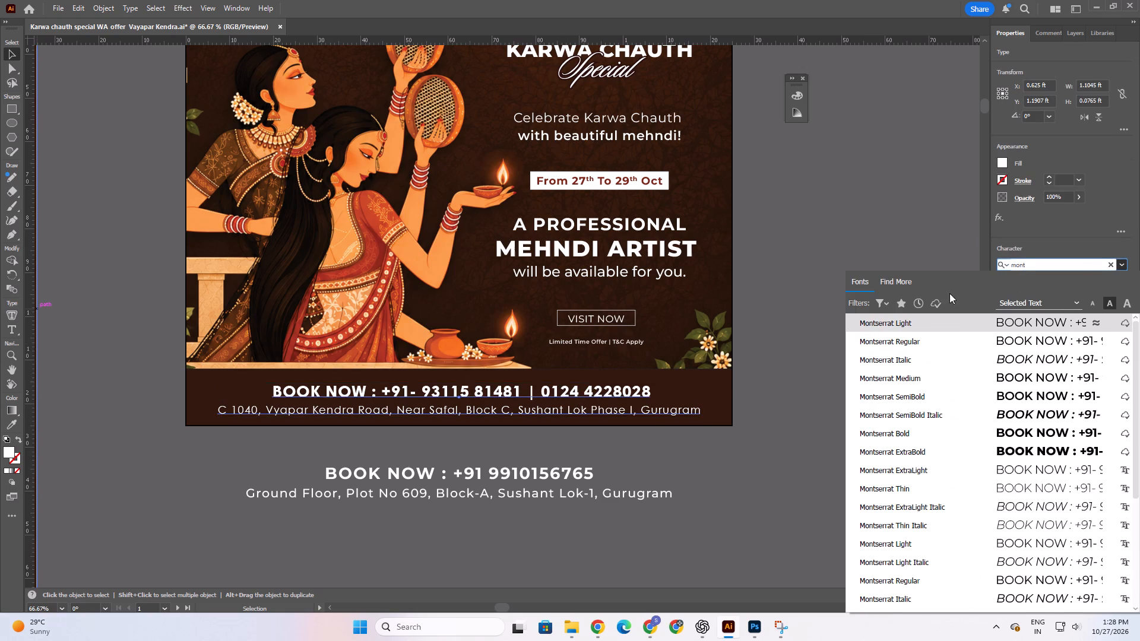
left_click(897, 377)
left_click(664, 459)
Set the BOOK NOW line of the footer text to the ExtraBold style.
double_click(600, 389)
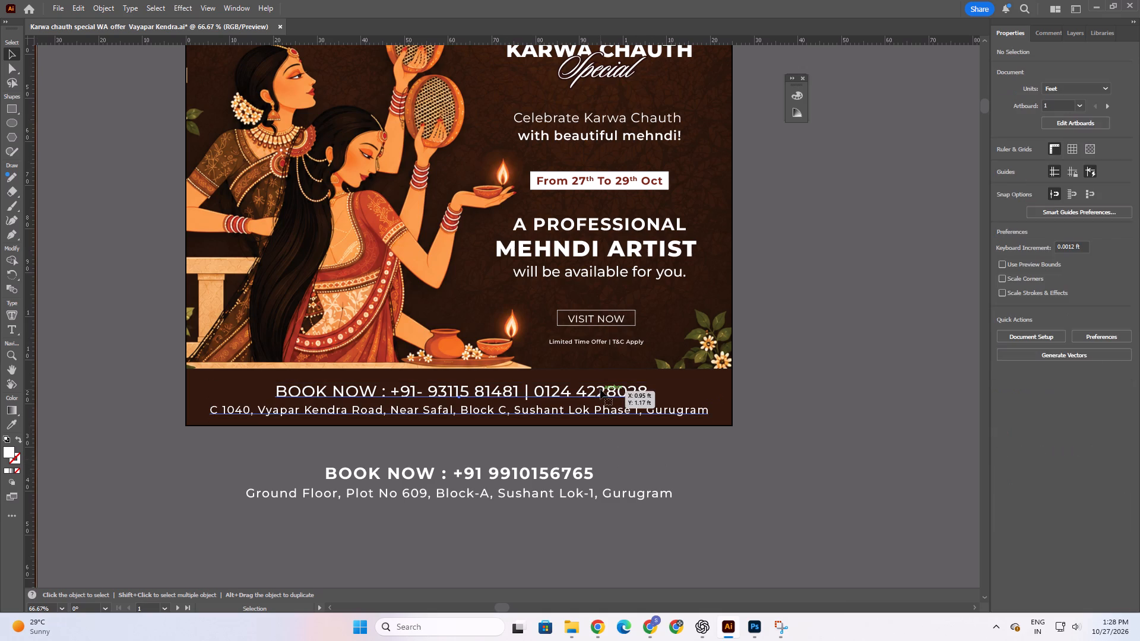
left_click_drag(645, 389, 173, 368)
left_click(1120, 280)
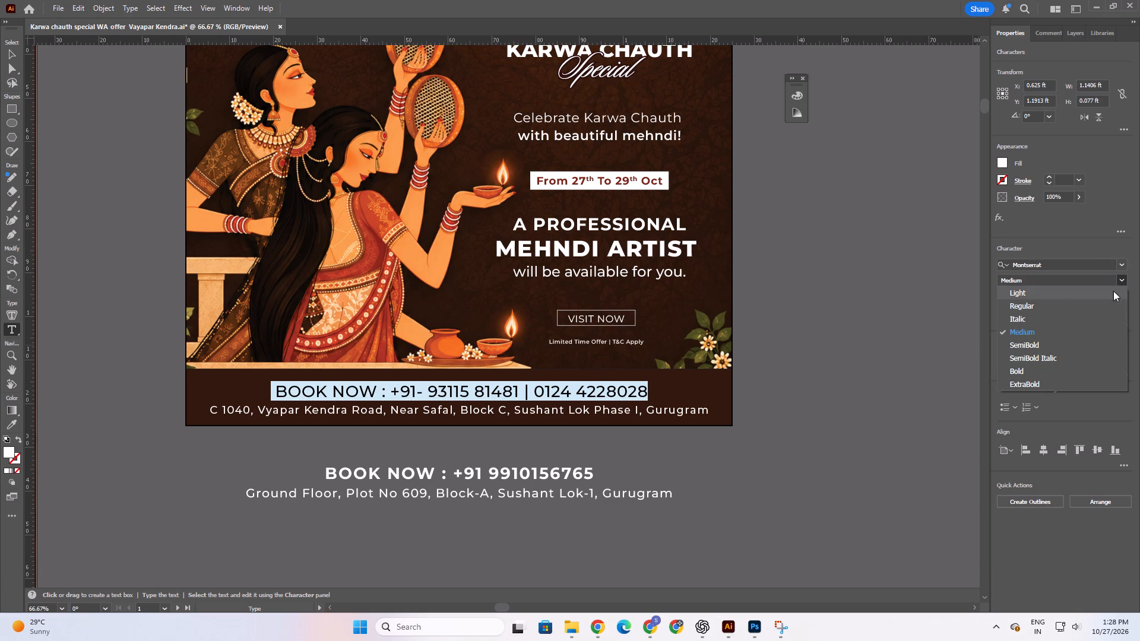
left_click(1024, 370)
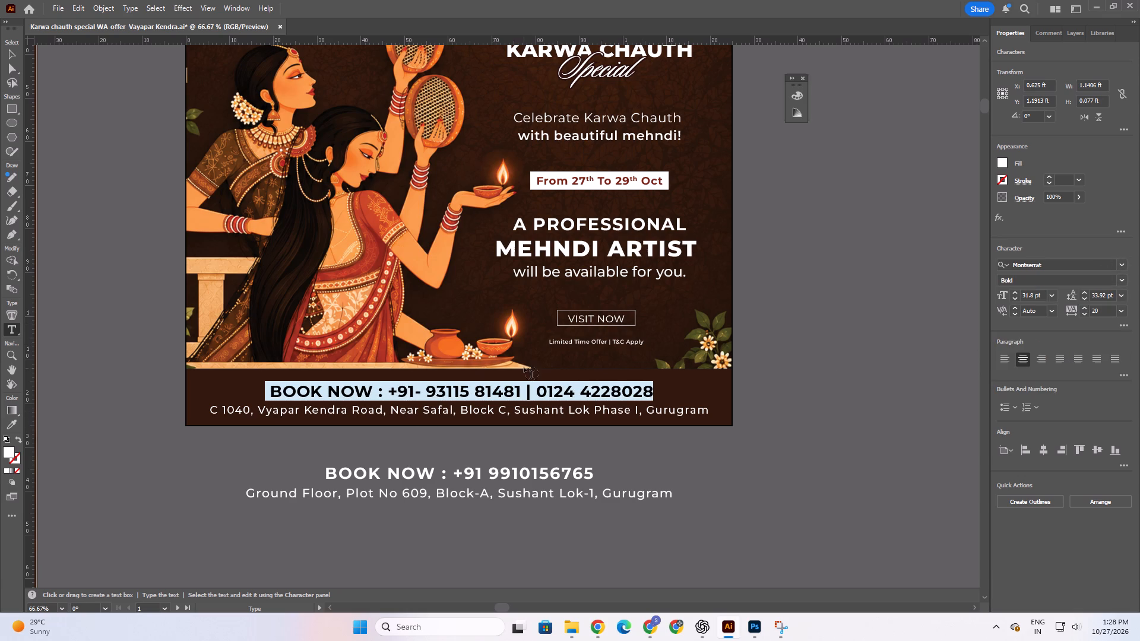
left_click(1114, 277)
left_click(1126, 281)
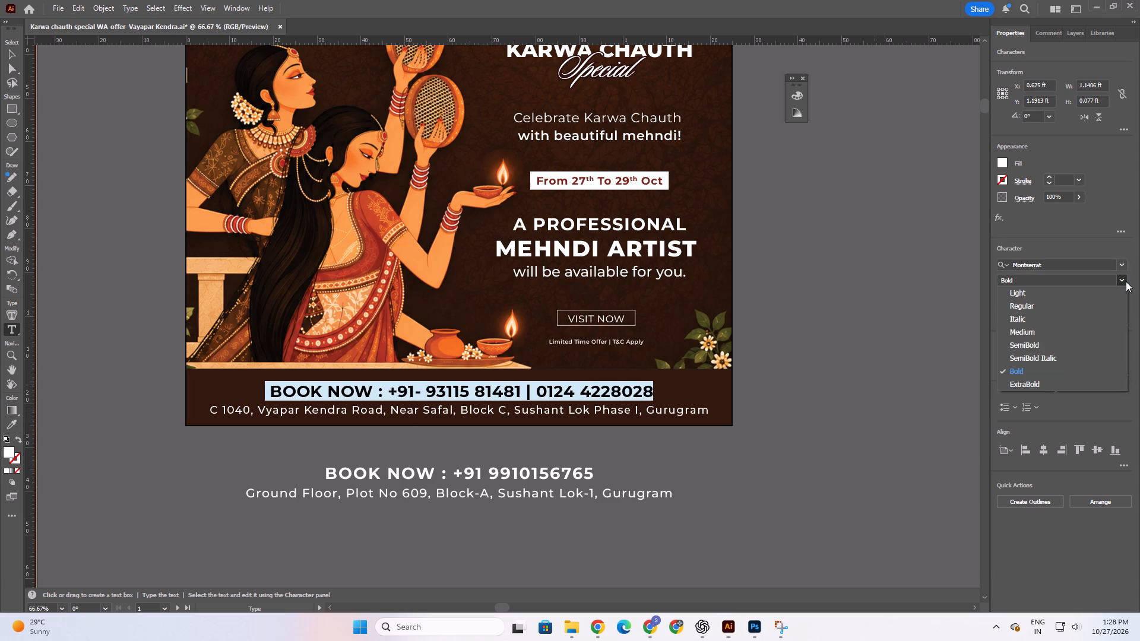
left_click(1023, 380)
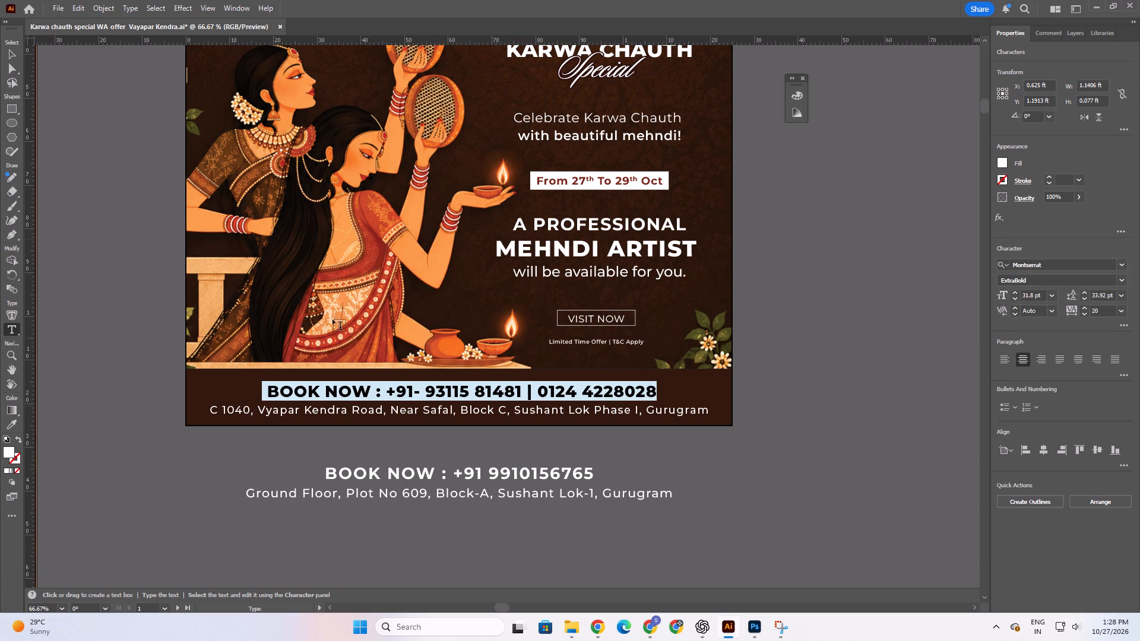
left_click(8, 59)
Delete the old booking and address lines lying below the artboard.
left_click_drag(558, 516, 533, 466)
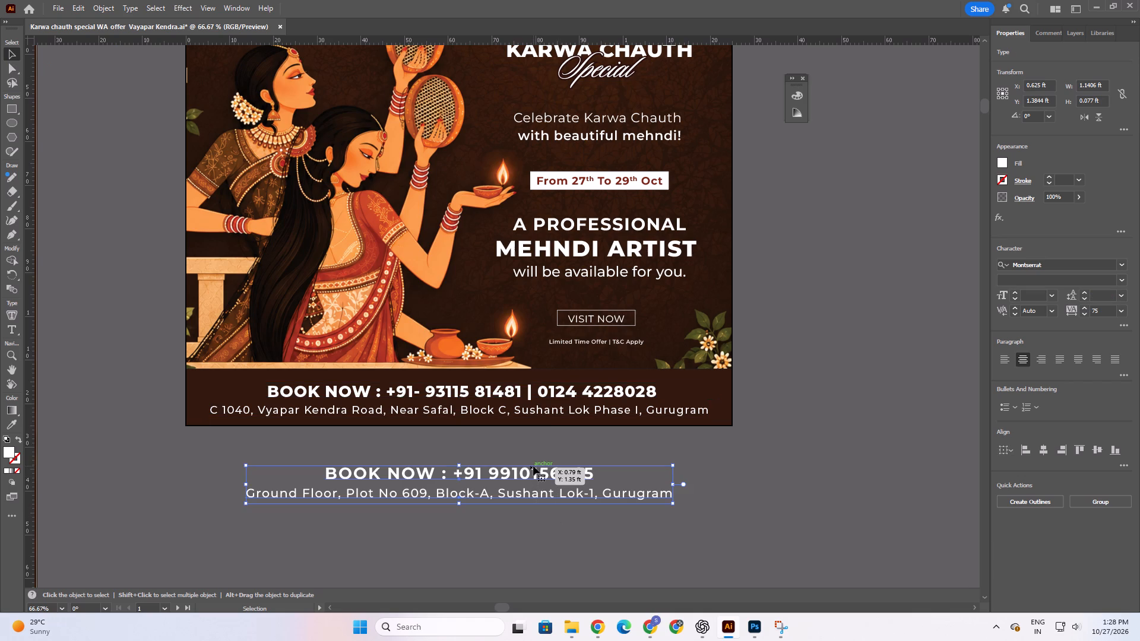
key("Delete")
Set the tracking of the whole footer contact text to 50.
left_click(492, 408)
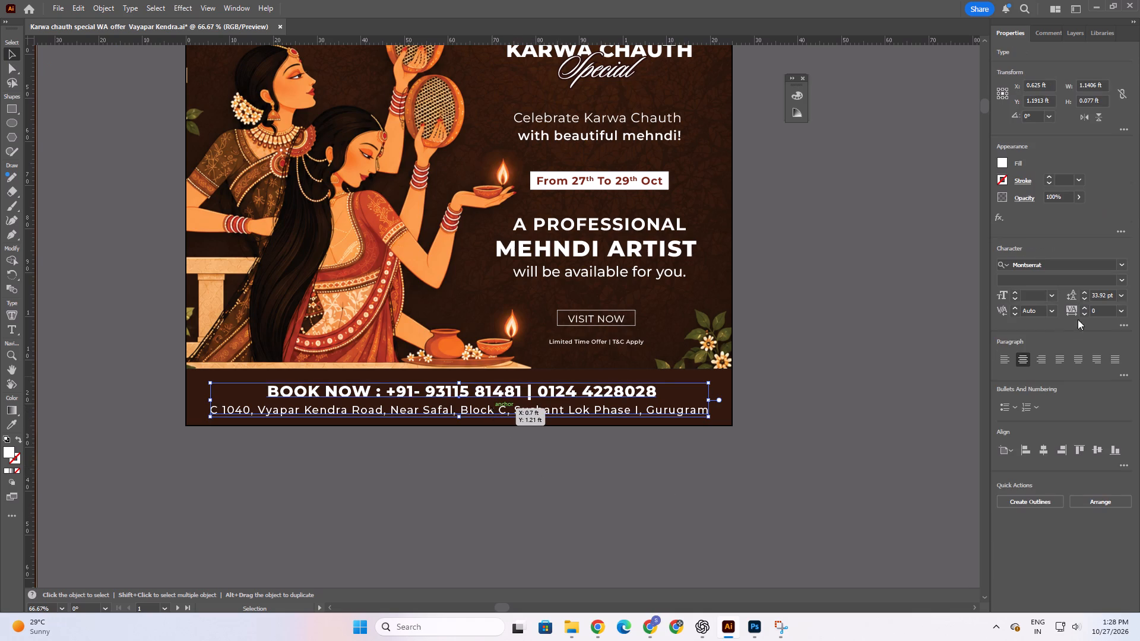
left_click(1117, 310)
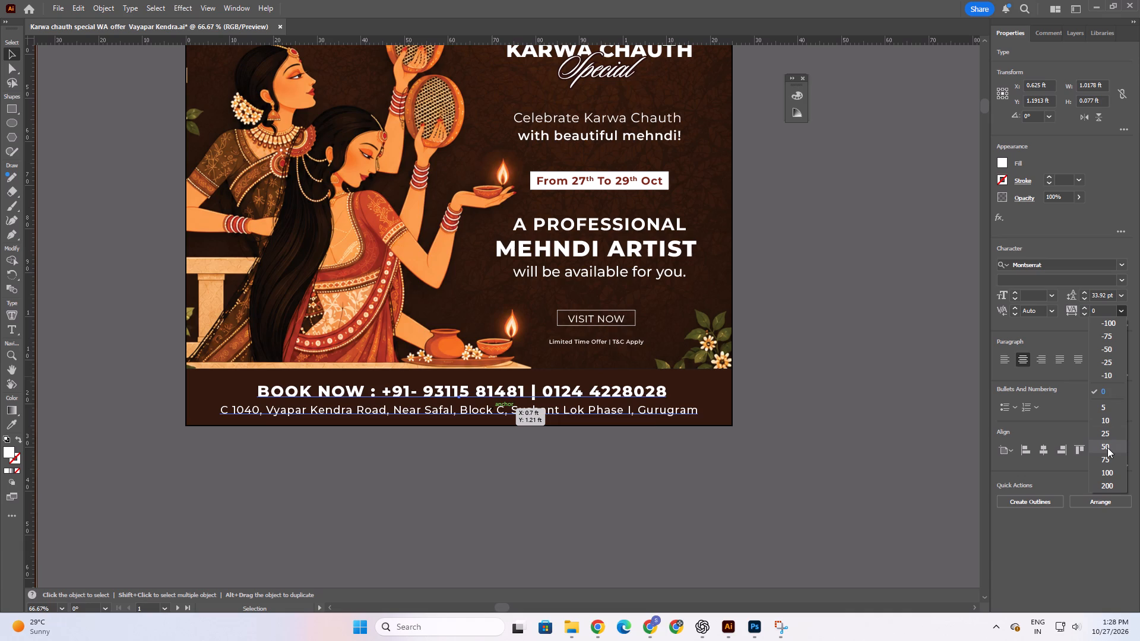
left_click(1107, 448)
left_click(581, 445)
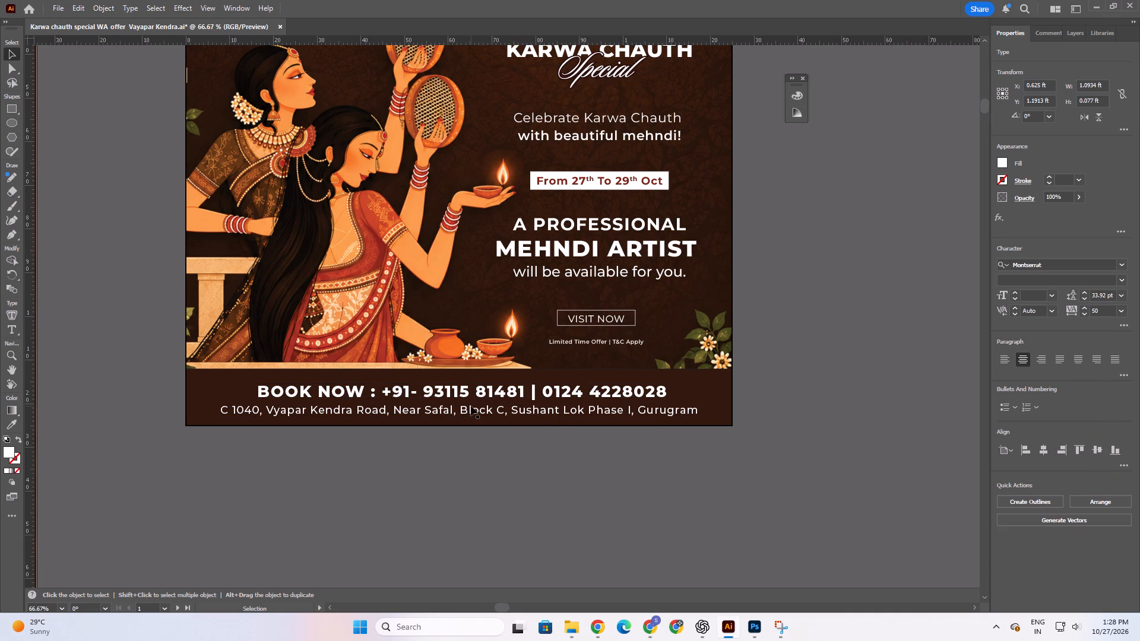
In the BOOK NOW line, remove the space inside the mobile number and add a space between +91 and the hyphen.
left_click(471, 406)
double_click(471, 393)
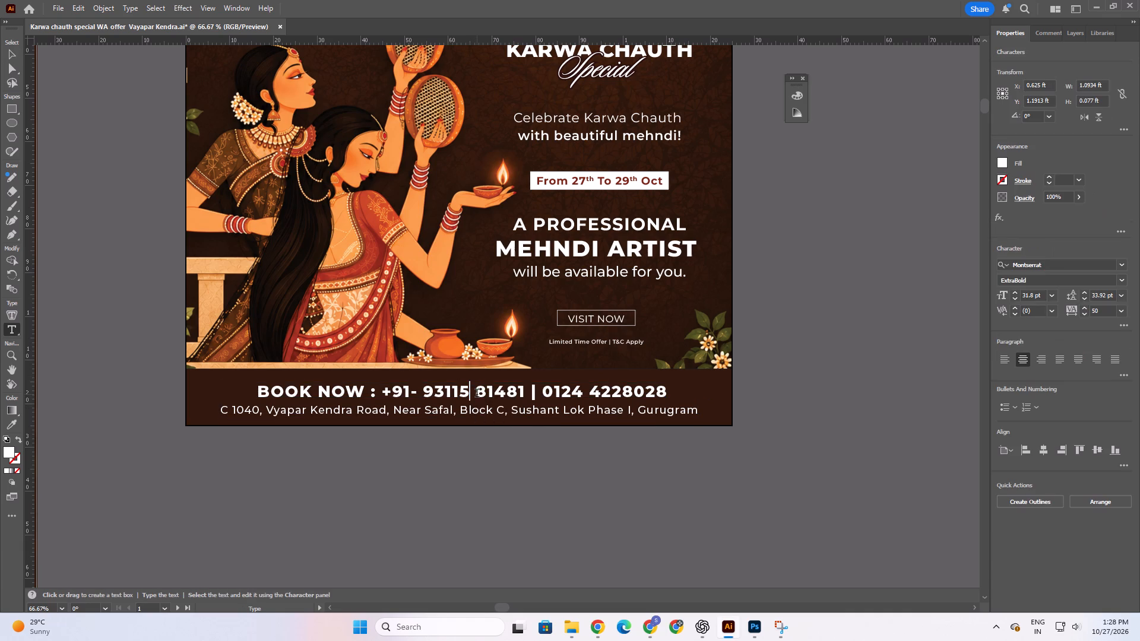
left_click(477, 394)
key("BackSpace")
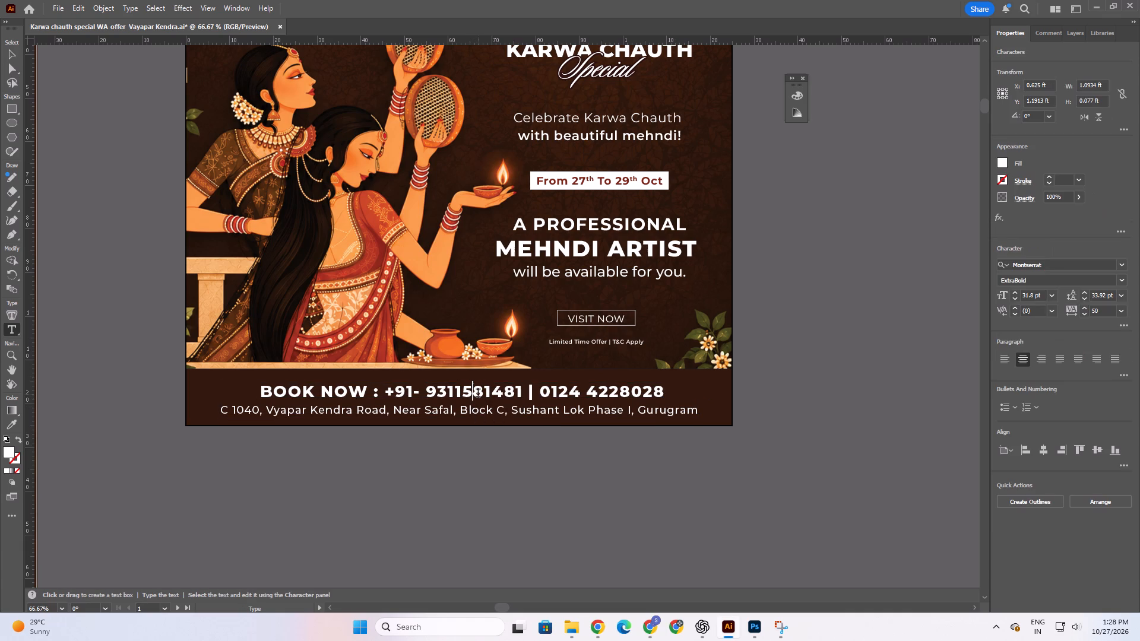
left_click(414, 394)
key("space")
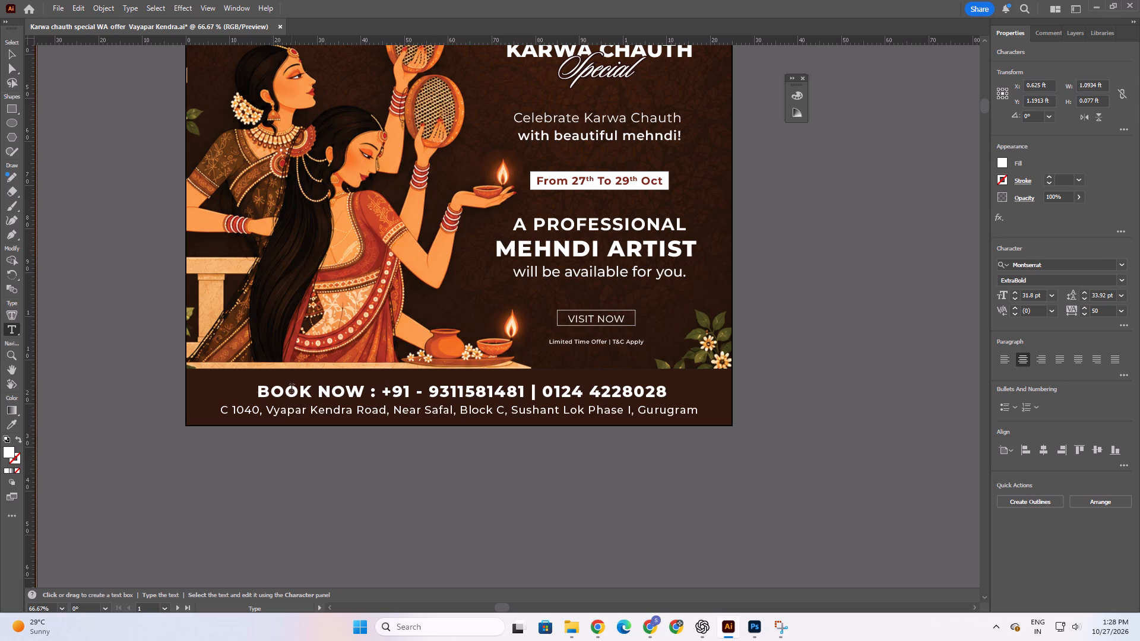
Set the tracking of the BOOK NOW line alone to 75.
left_click_drag(259, 396, 714, 394)
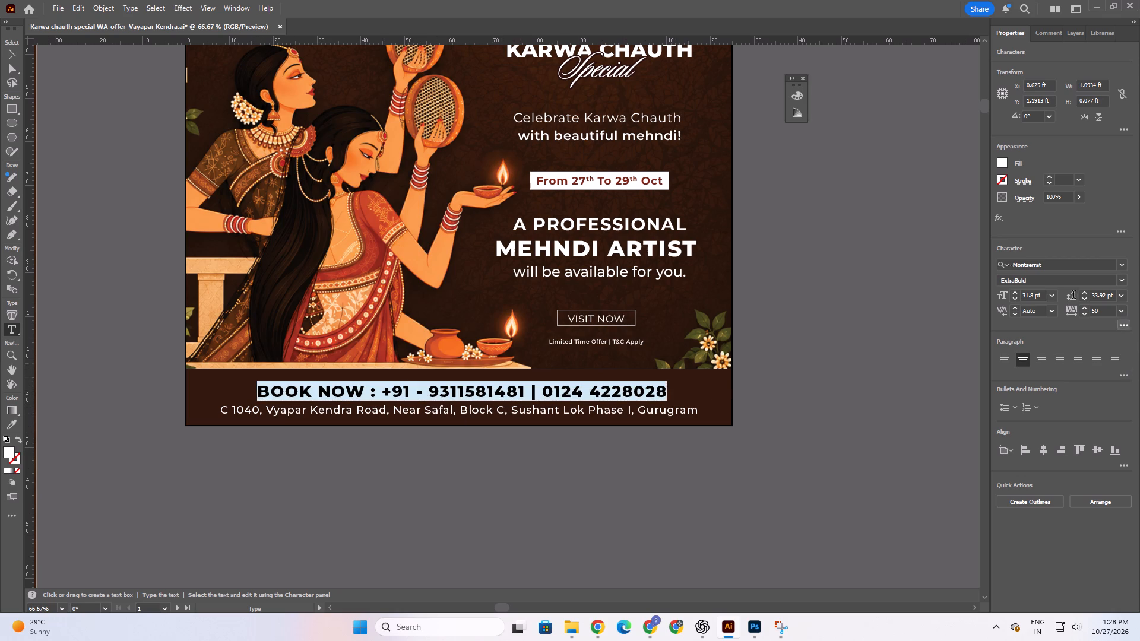
left_click(1121, 315)
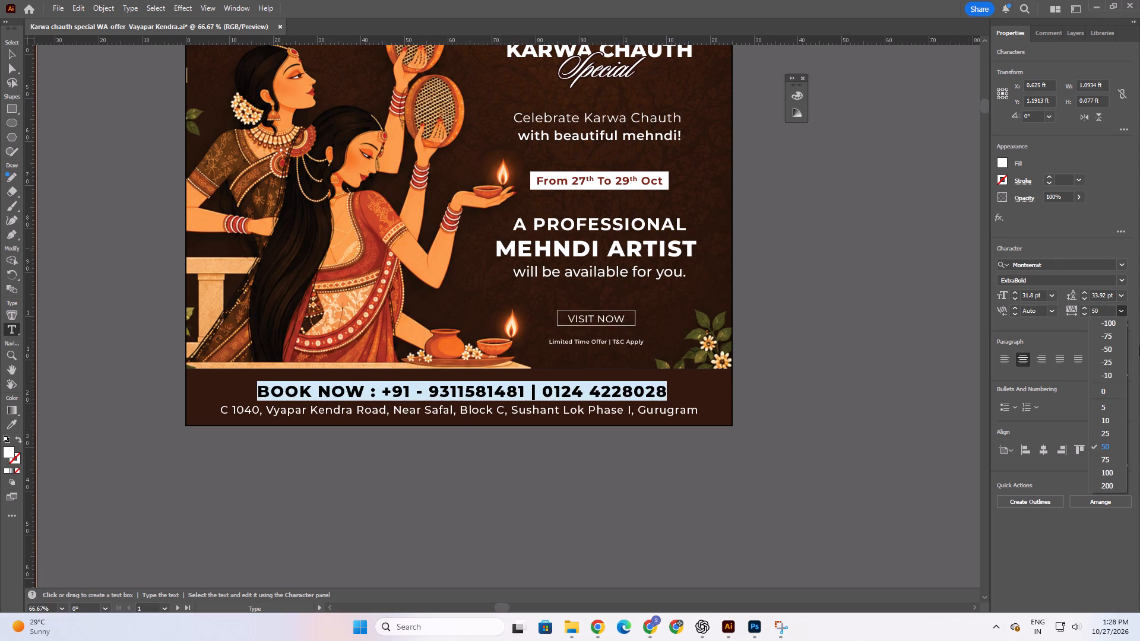
left_click(1106, 461)
left_click(518, 392)
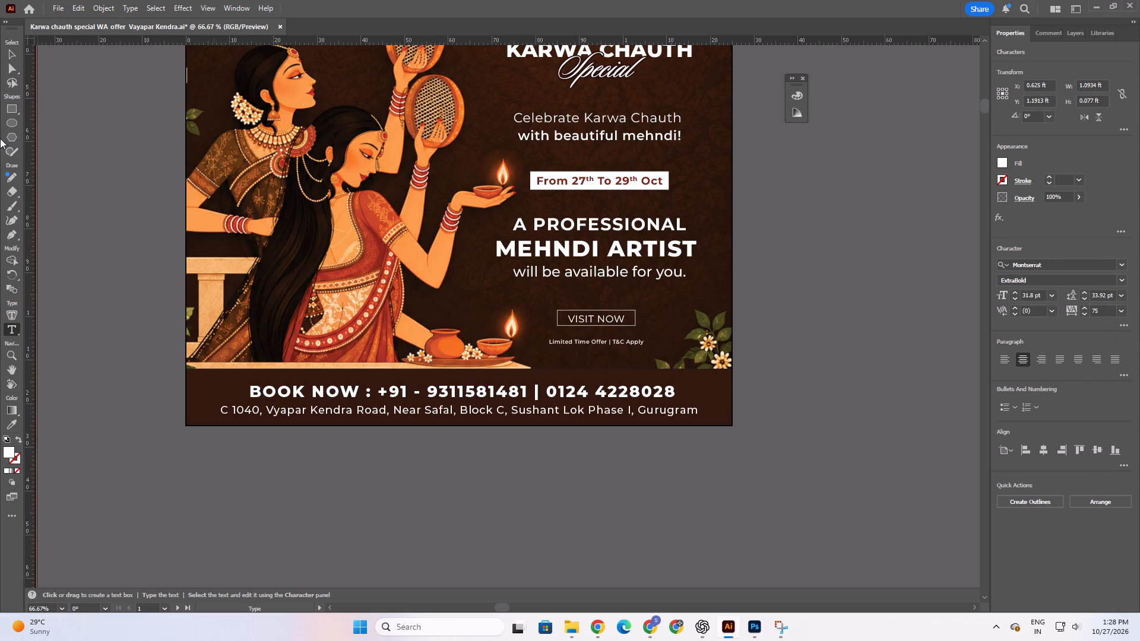
Centre the footer contact text horizontally on the square poster's artboard and save the document.
left_click(7, 49)
left_click(1046, 445)
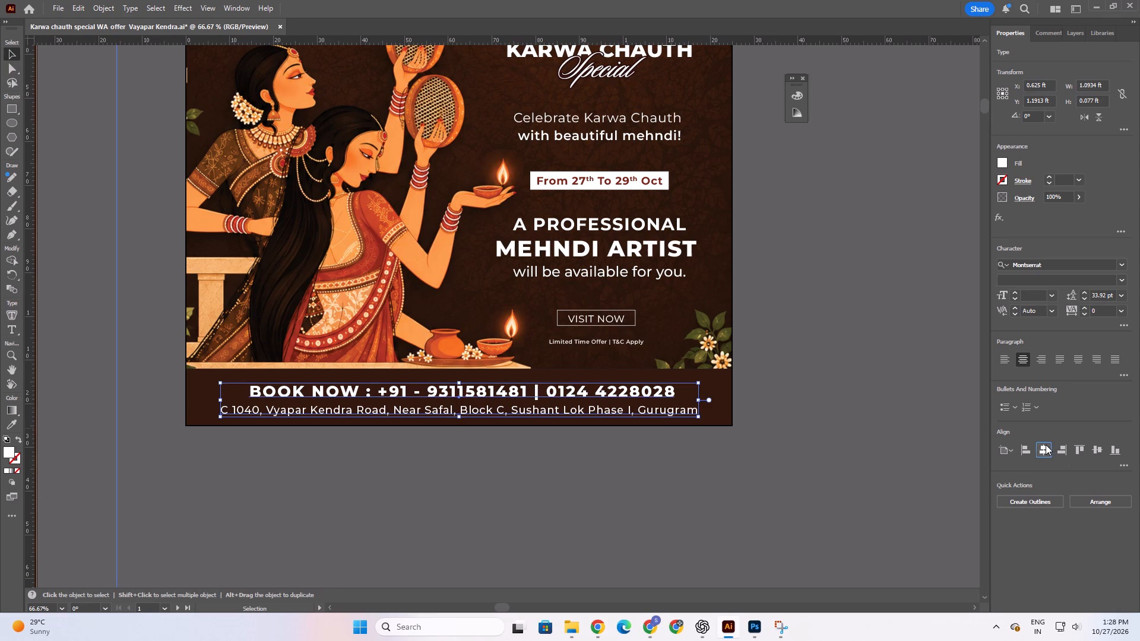
left_click(904, 381)
key("ctrl+s")
Check the finished Vyapar Kendra square poster and examine the square poster below it, including its footer.
scroll(506, 294, "down", 2, "alt")
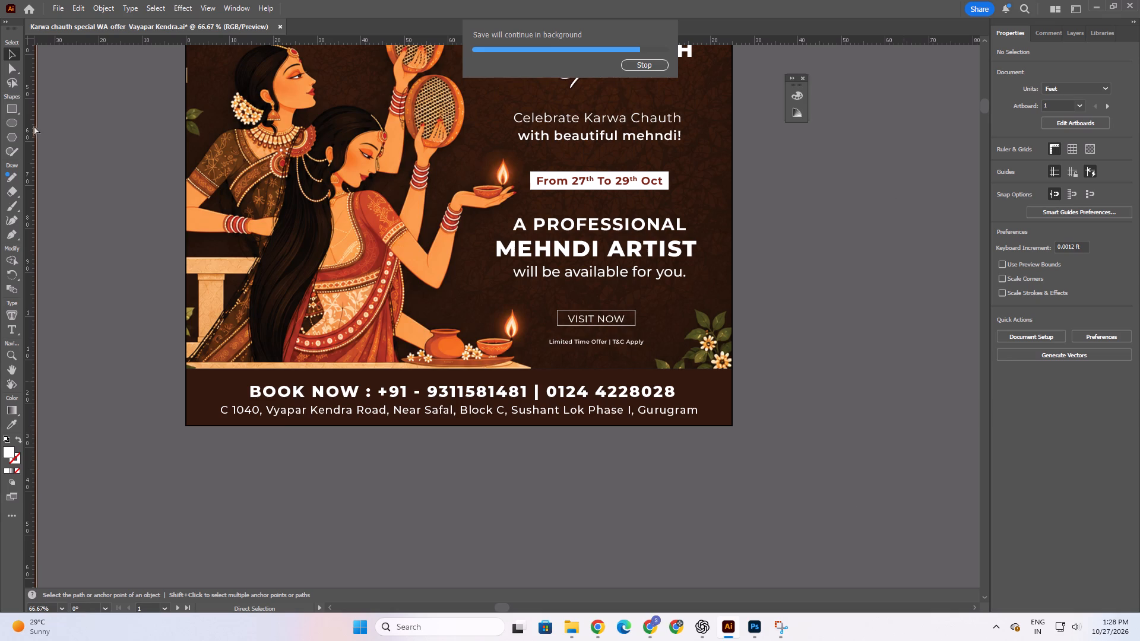
left_click(145, 129)
scroll(873, 203, "up", 13)
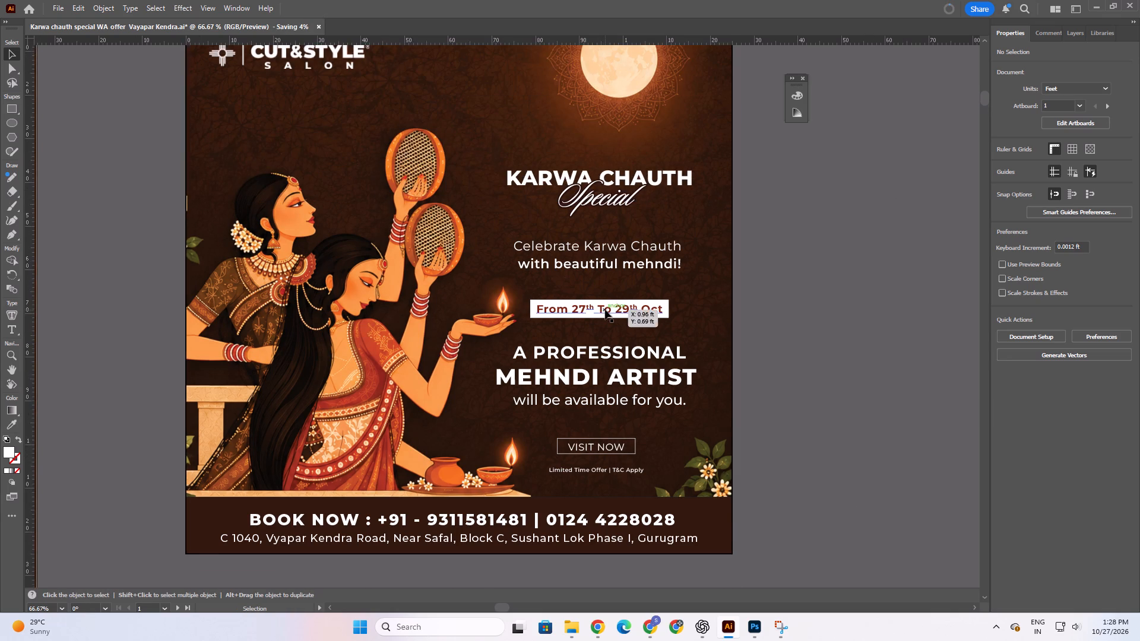
scroll(605, 310, "up", 4)
scroll(585, 107, "down", 3, "alt")
left_click(753, 215)
key("space")
key("space")
key("space")
key("space")
key("space")
key("space")
key("space")
key("space")
left_click_drag(623, 332, 623, 301)
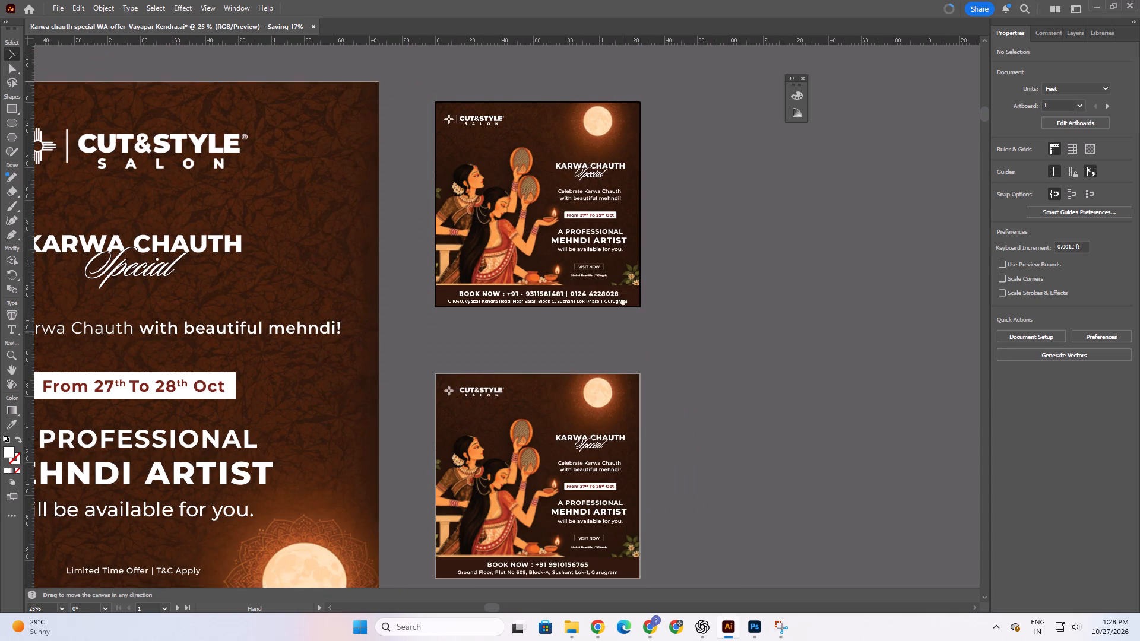
left_click_drag(623, 301, 623, 217)
left_click(756, 299)
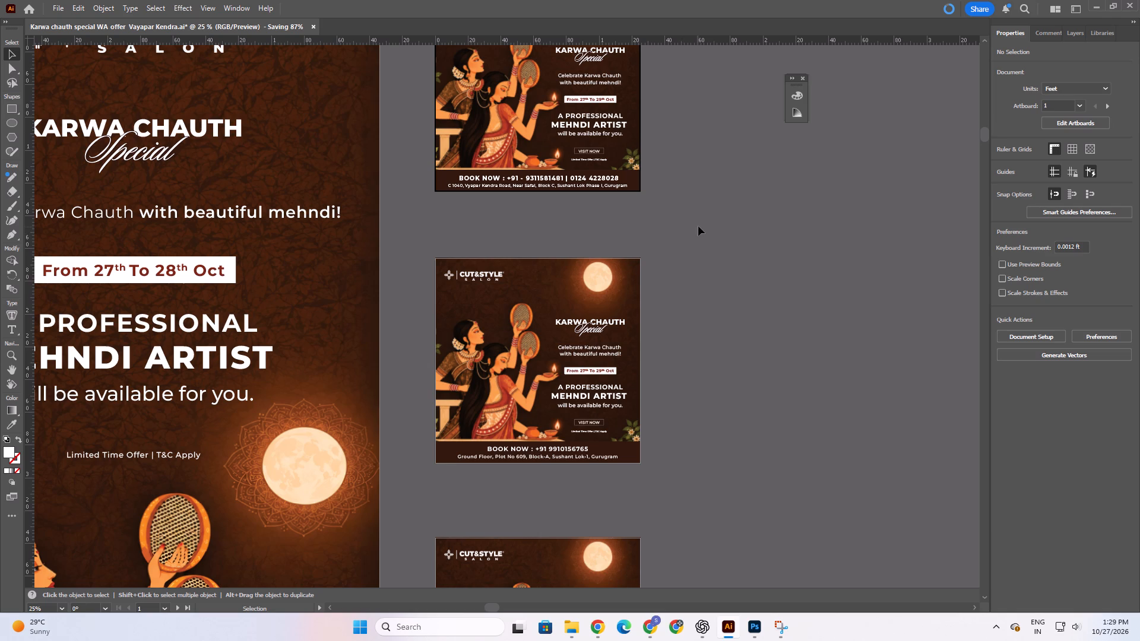
scroll(698, 251, "down", 4)
scroll(600, 394, "down", 5)
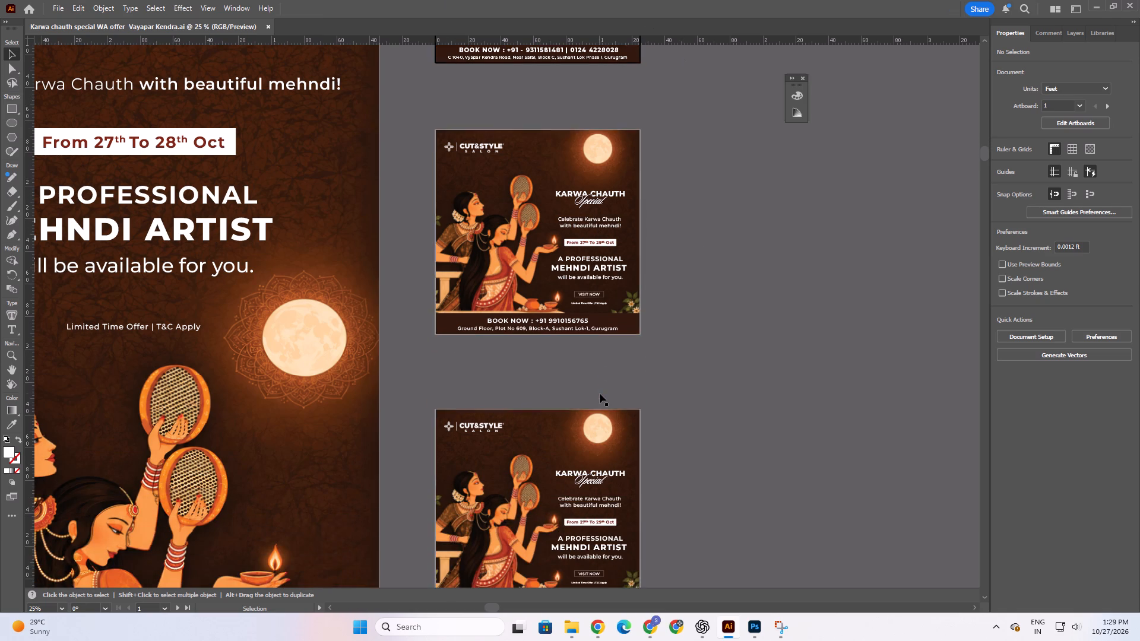
scroll(562, 316, "up", 1)
scroll(562, 316, "up", 3, "alt")
left_click(909, 378)
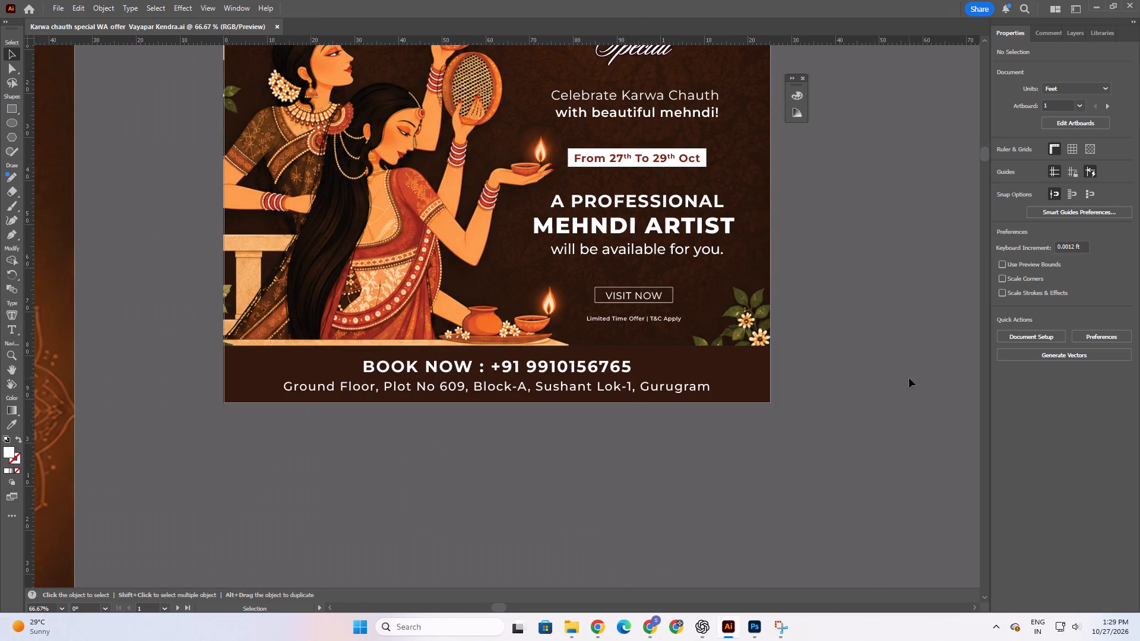
scroll(818, 378, "up", 6)
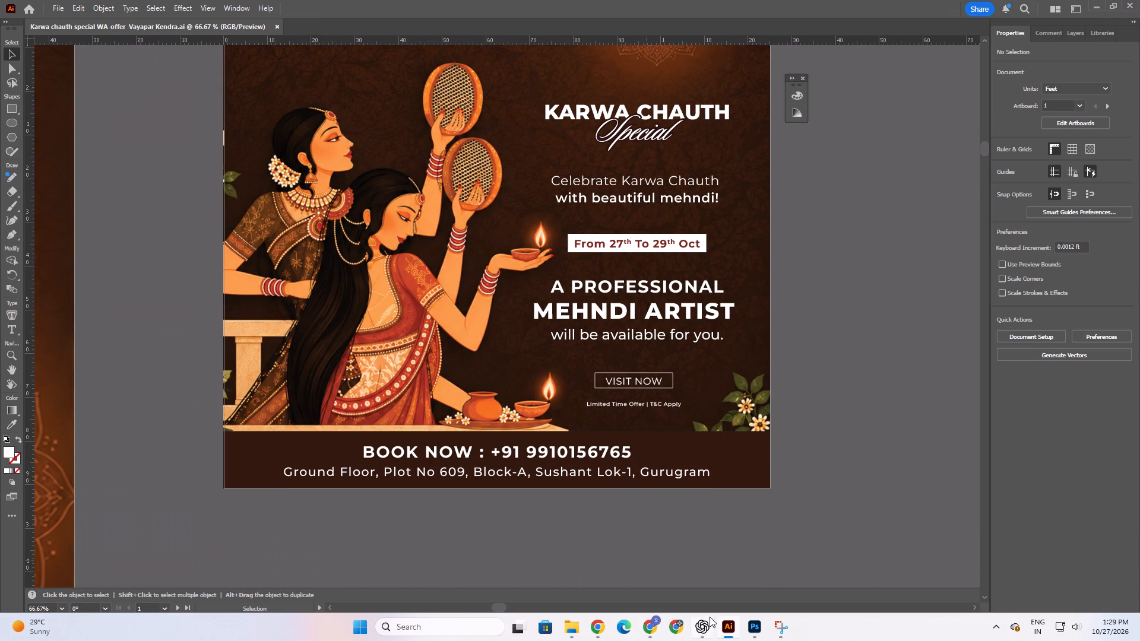
In Photoshop, hide the Sushant lok group, show the Nirvana group and copy its BOOK NOW and address text layer.
left_click(750, 620)
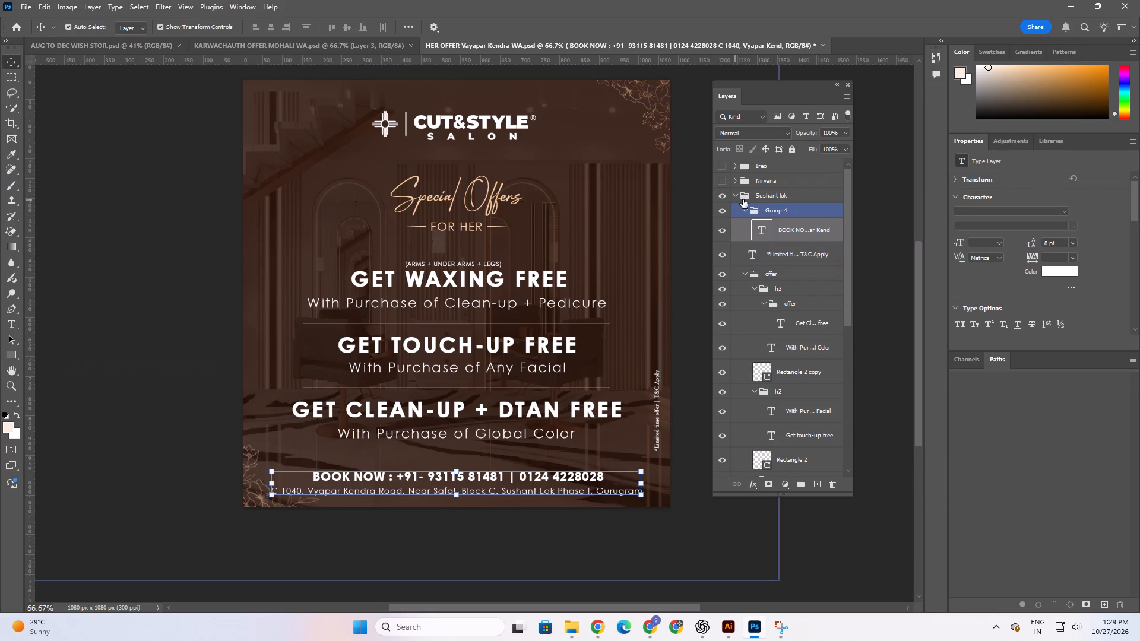
left_click(734, 196)
left_click(722, 199)
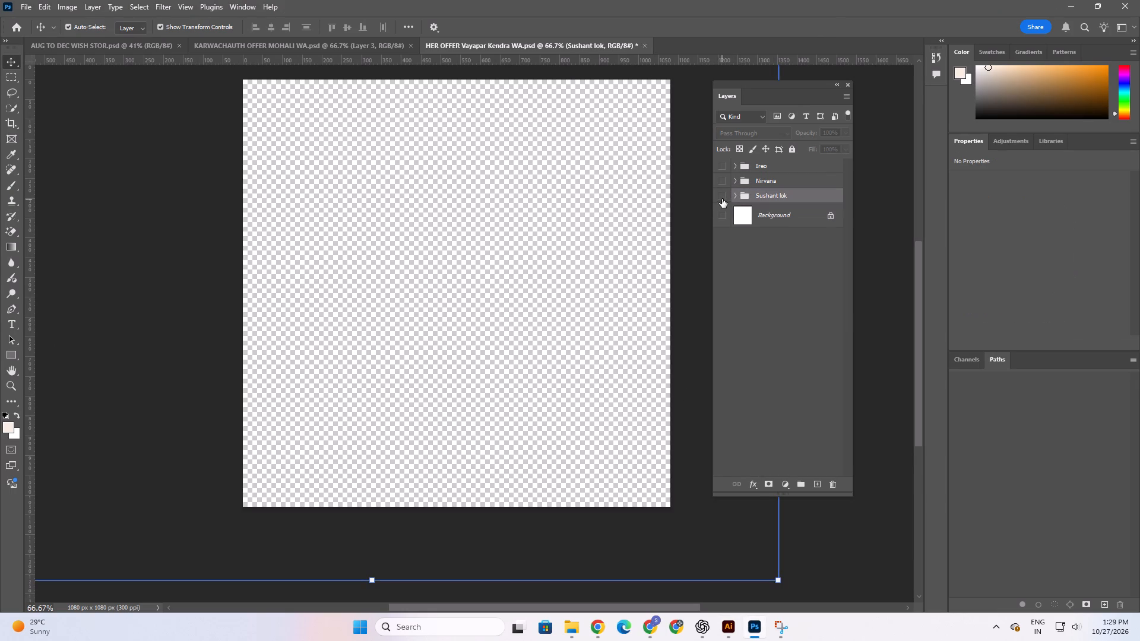
left_click(723, 185)
double_click(534, 491)
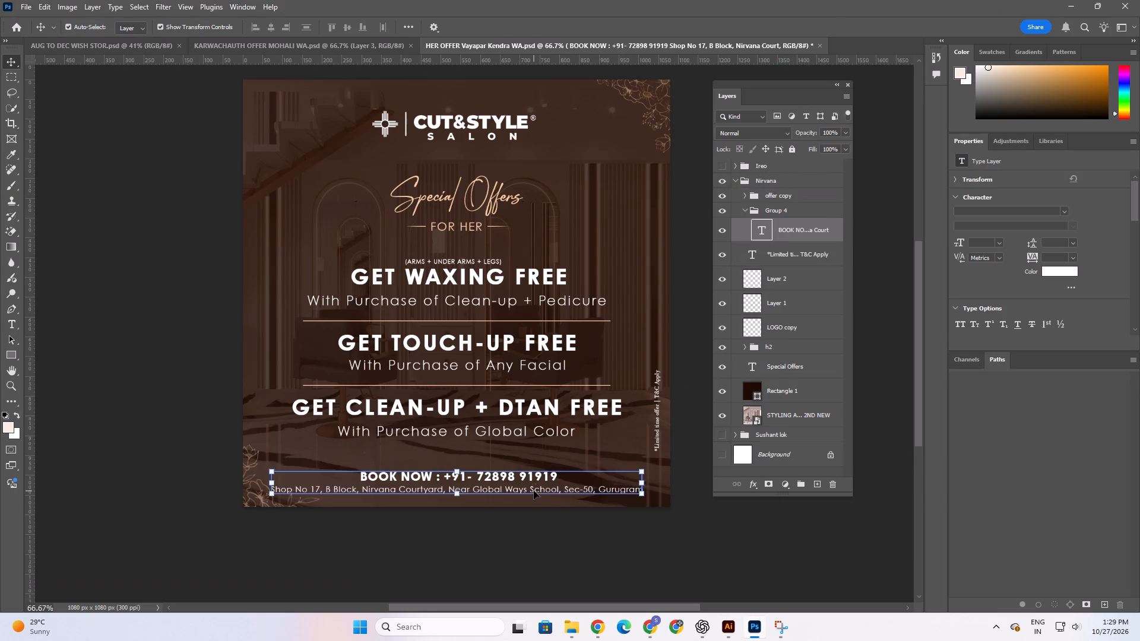
key("ctrl+c")
key("ctrl+c")
left_click(523, 27)
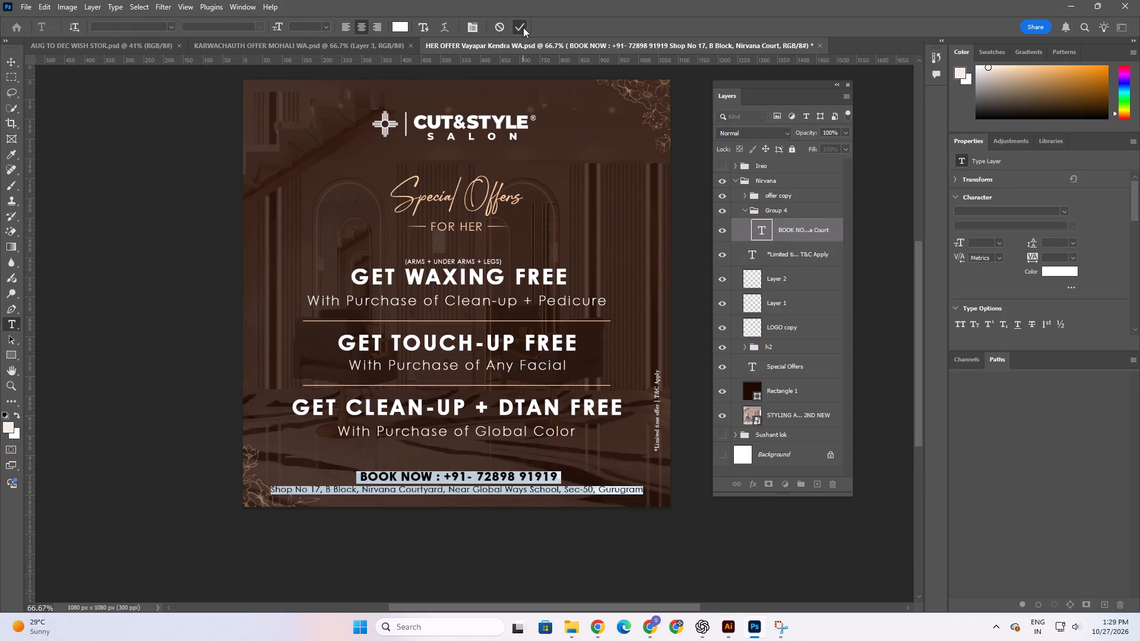
Back in Illustrator, delete the old BOOK NOW and address lines from the second square poster's footer.
left_click(735, 627)
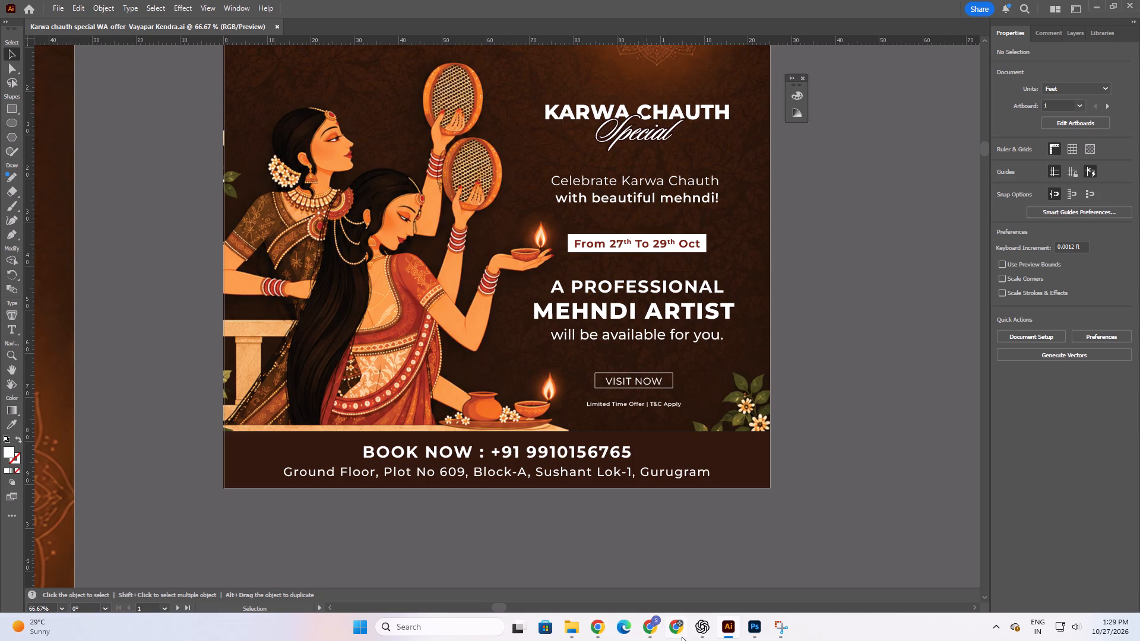
left_click(615, 452)
key("Delete")
left_click(615, 477)
key("Delete")
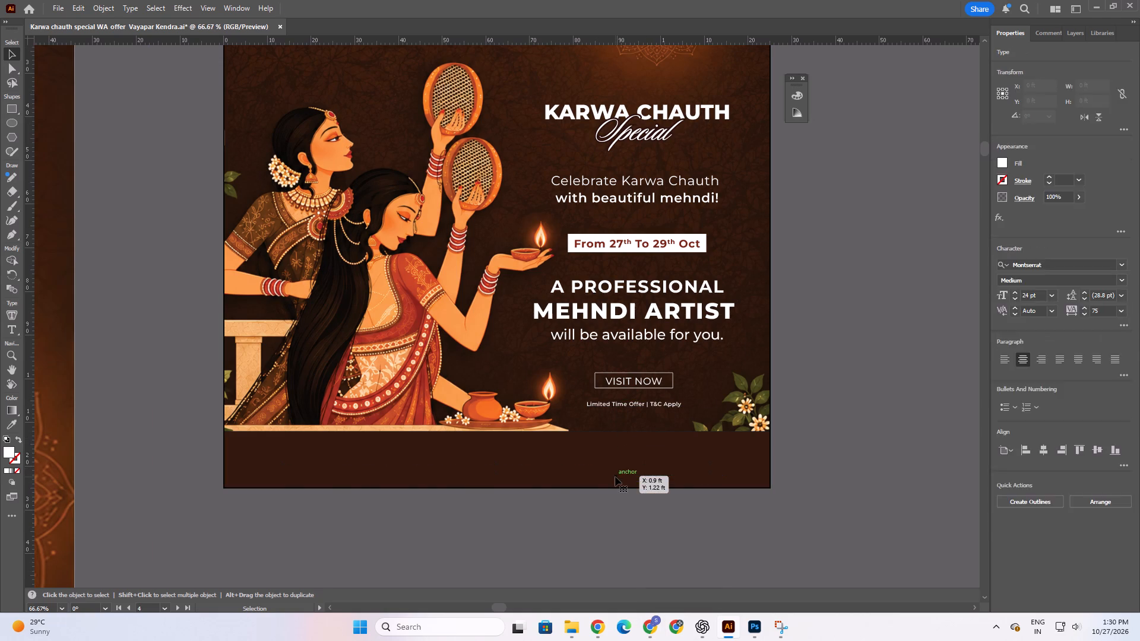
Paste the Nirvana contact text onto the second square poster and place it in the empty footer band.
scroll(628, 431, "down", 4, "alt")
scroll(541, 381, "down", 2, "alt")
scroll(570, 421, "up", 1, "alt")
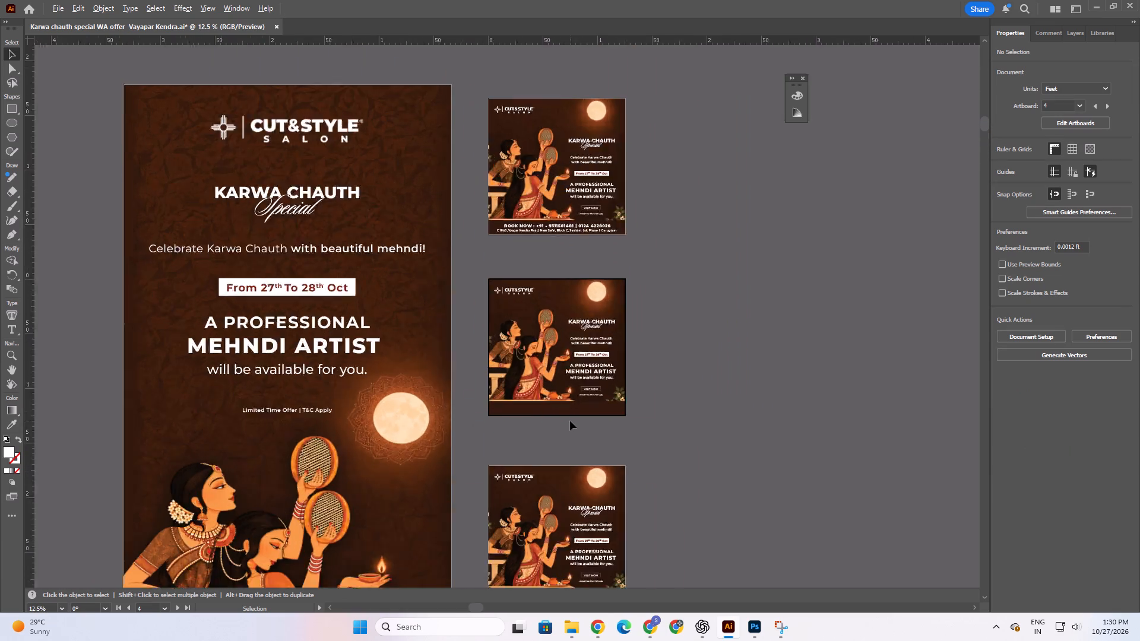
scroll(570, 421, "up", 4, "alt")
left_click(602, 452)
key("ctrl+v")
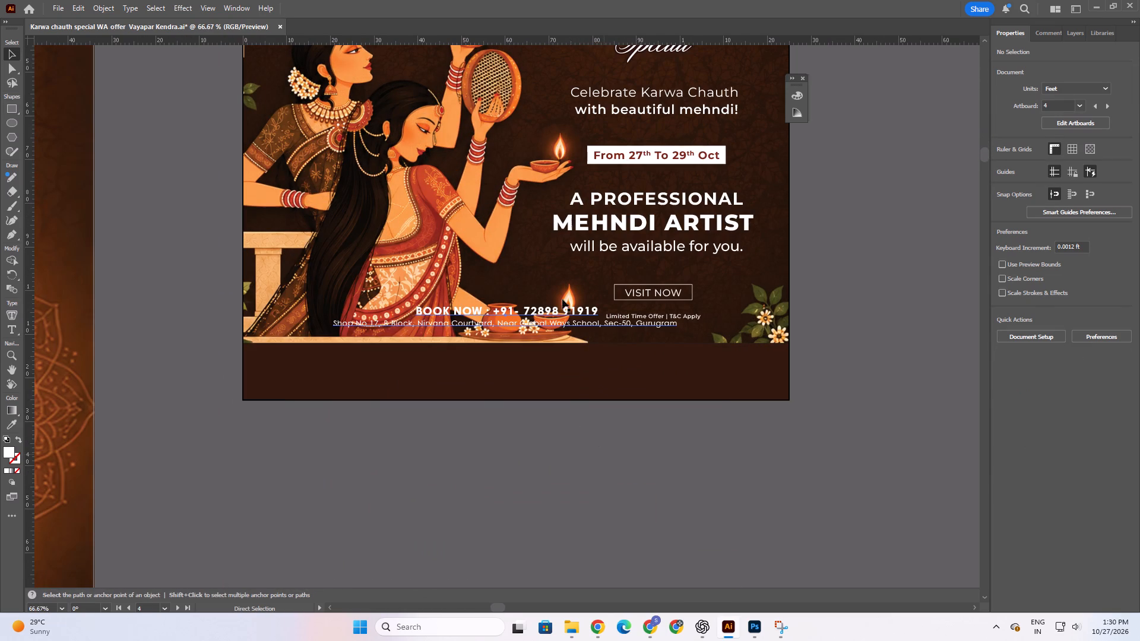
left_click_drag(569, 313, 573, 369)
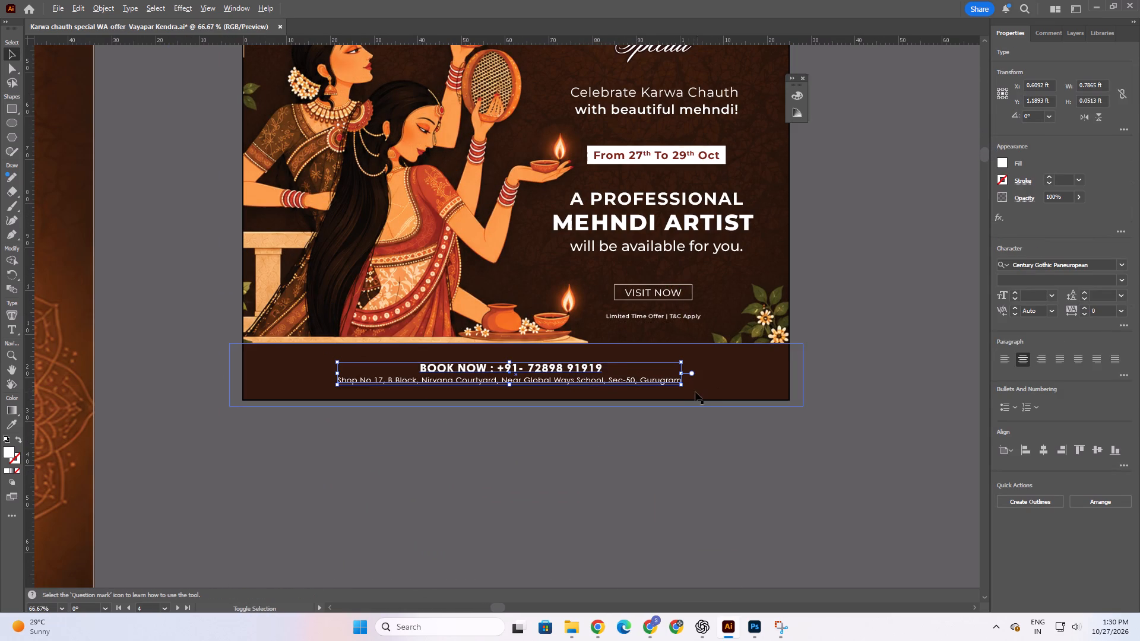
Enlarge the pasted contact text proportionally to about 1.18 ft wide and centre it horizontally on the artboard.
left_click_drag(679, 386, 767, 409, "alt+shift")
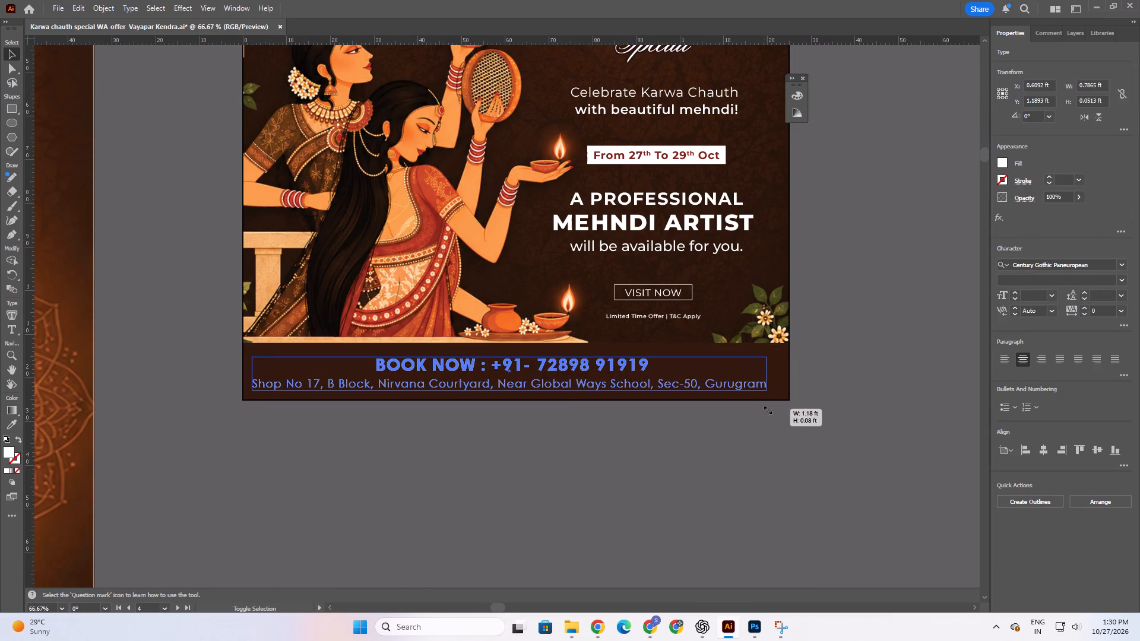
left_click_drag(767, 409, 767, 409, "alt+shift")
left_click(1039, 451)
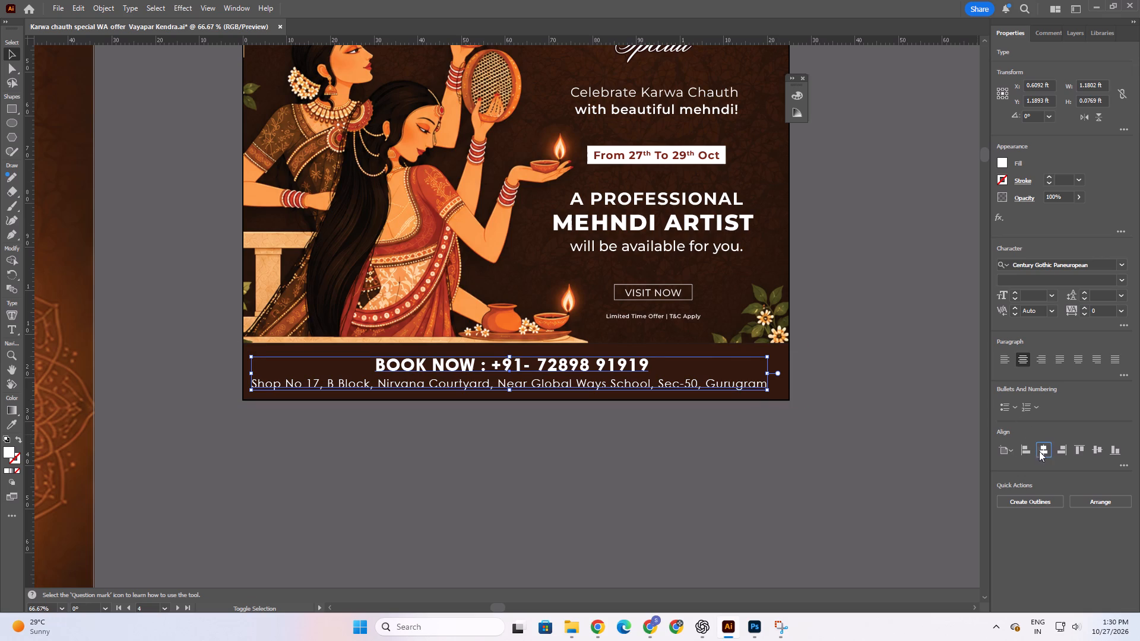
Use the Eyedropper to apply the Vyapar Kendra poster's BOOK NOW text formatting to the pasted Nirvana contact text.
left_click(1119, 269)
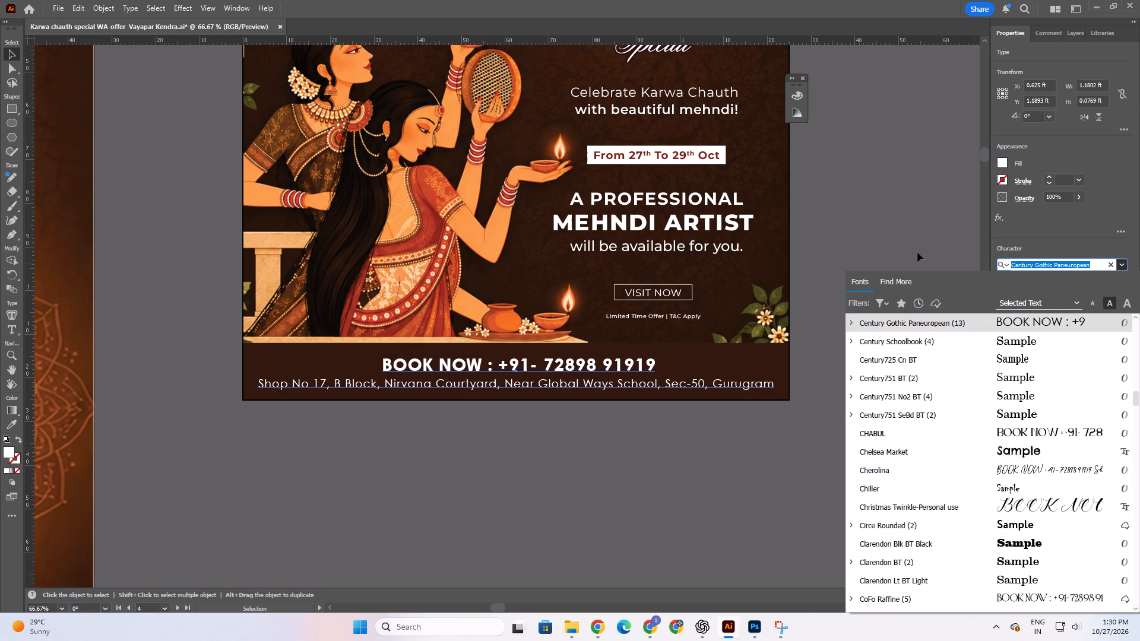
left_click(898, 207)
left_click(631, 374)
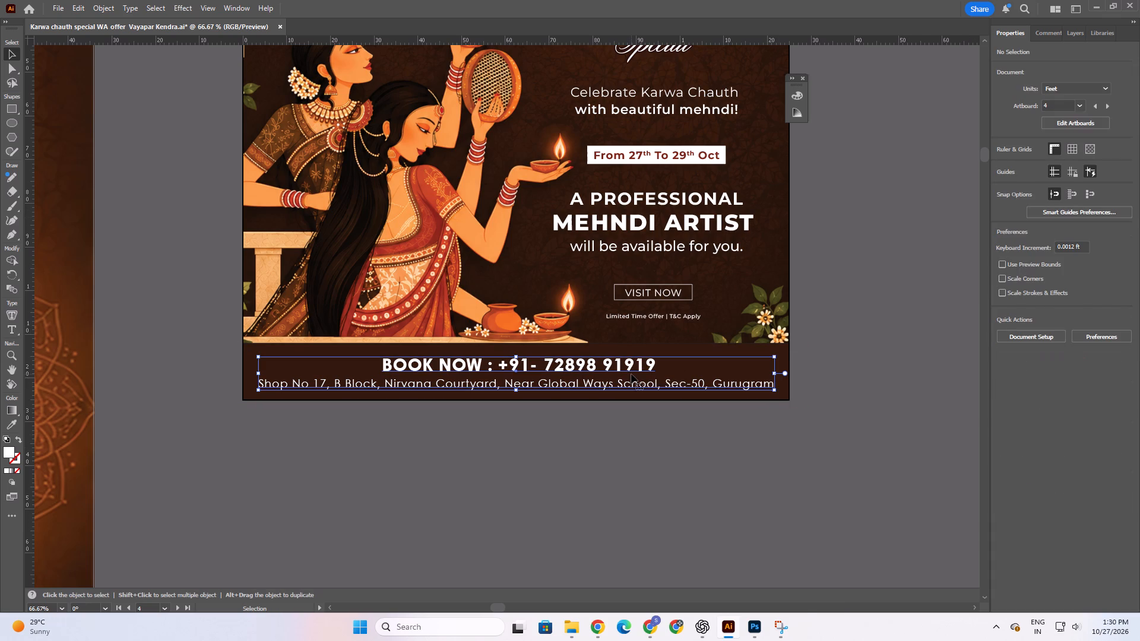
scroll(562, 451, "down", 4, "alt")
scroll(564, 425, "up", 3)
scroll(583, 265, "up", 2, "alt")
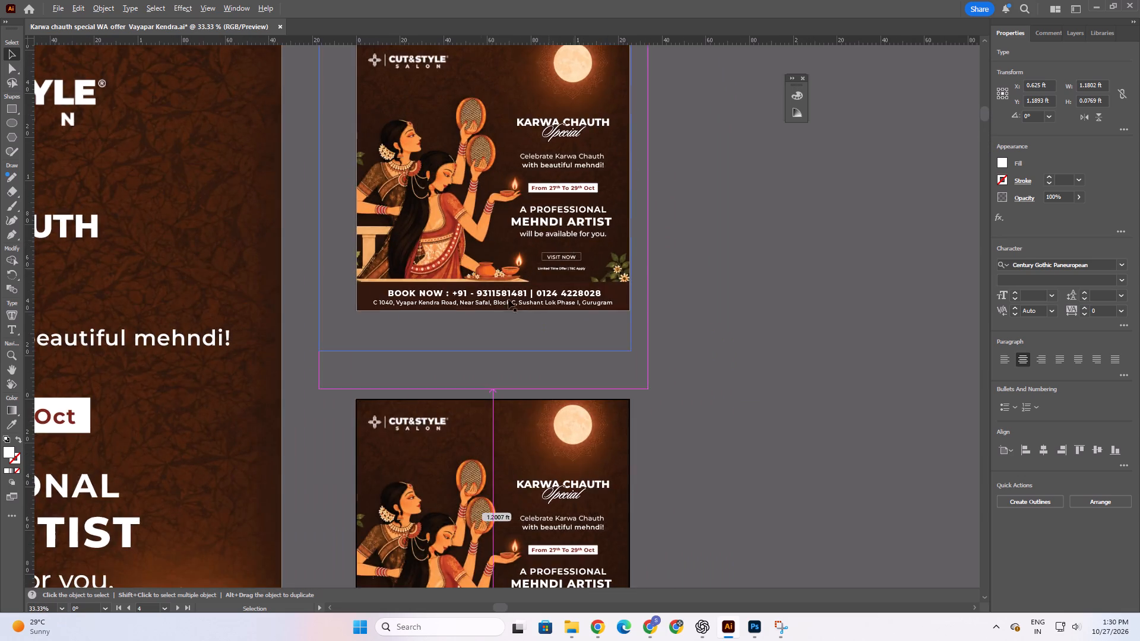
scroll(473, 317, "up", 4, "alt")
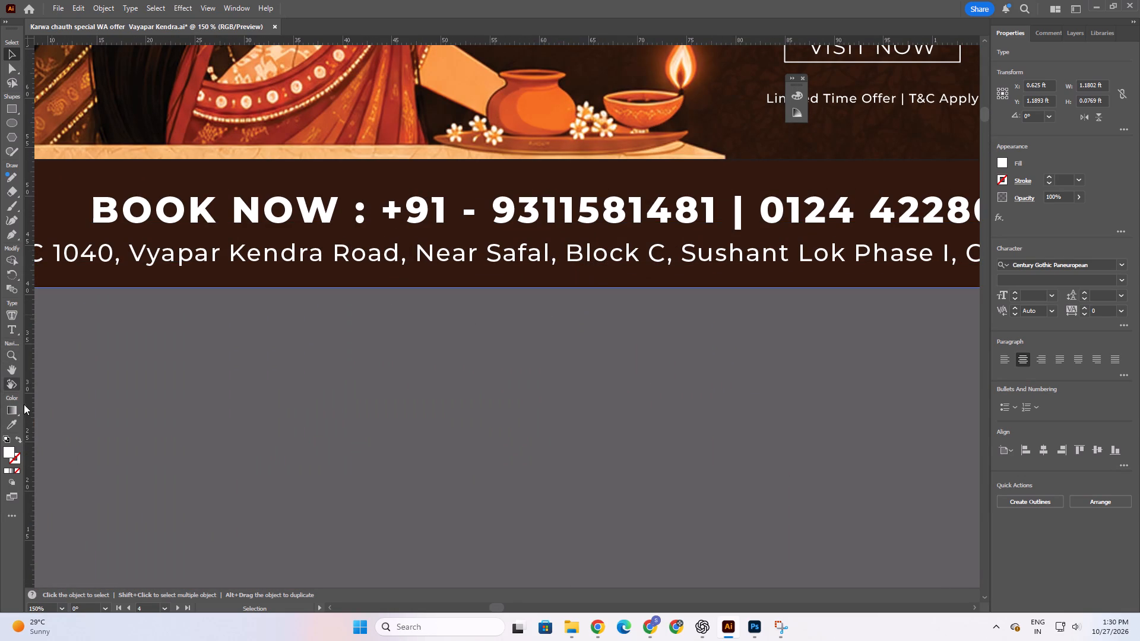
left_click(15, 426)
left_click(303, 211)
Set the font style of the Nirvana address line alone to Medium.
scroll(354, 211, "down", 2, "alt")
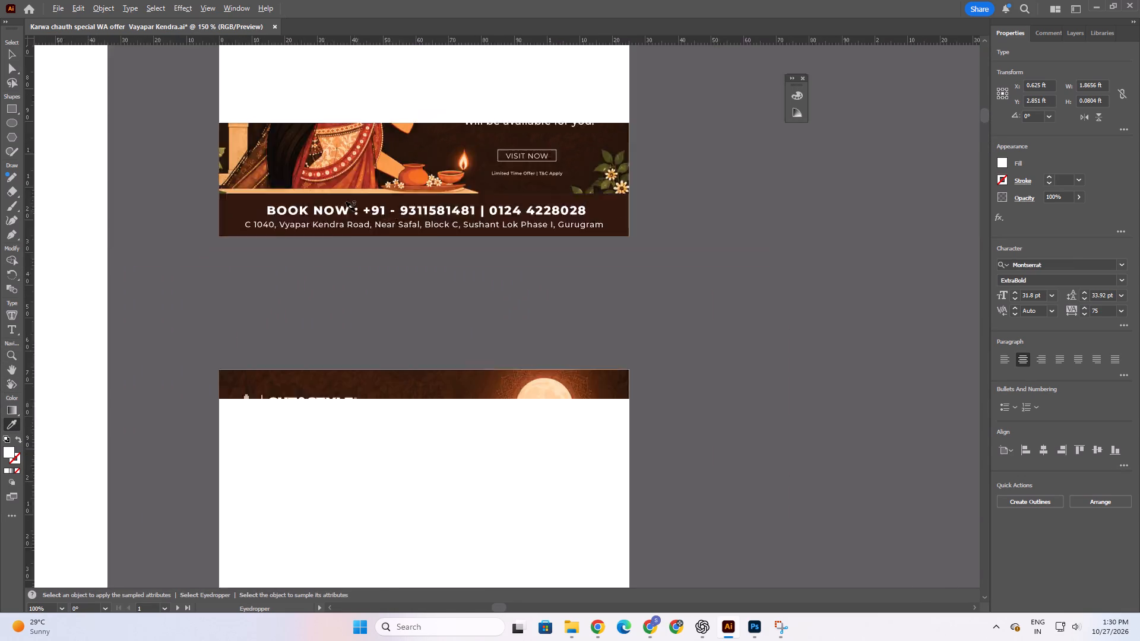
scroll(354, 211, "down", 2, "alt")
scroll(401, 263, "down", 3, "alt")
scroll(360, 392, "up", 3, "alt")
scroll(503, 370, "up", 1, "alt")
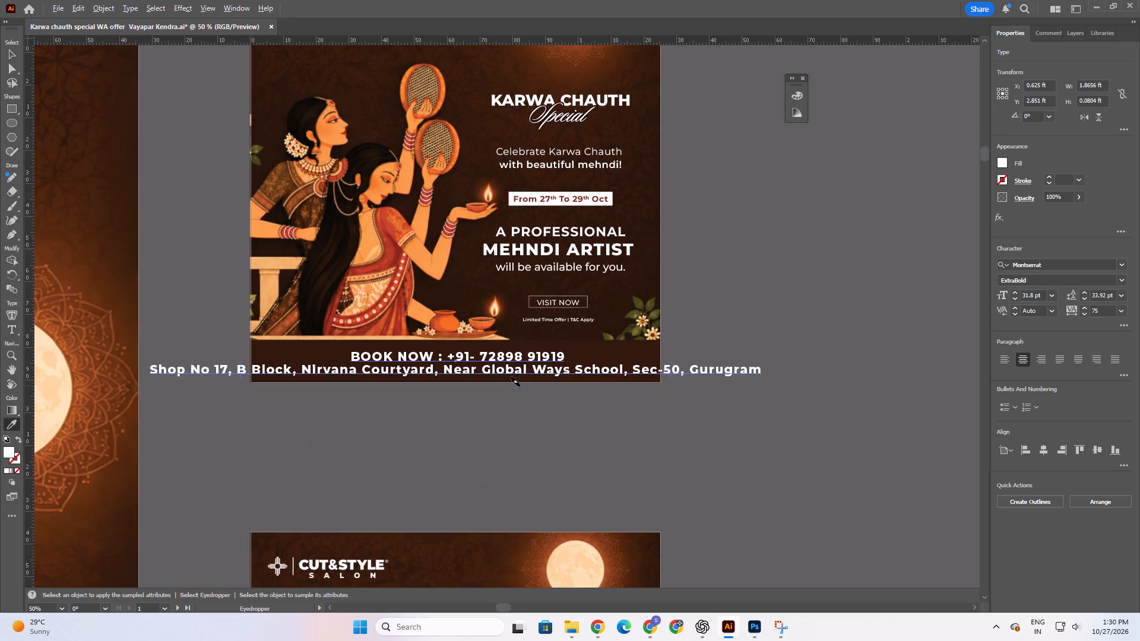
scroll(520, 386, "up", 1, "alt")
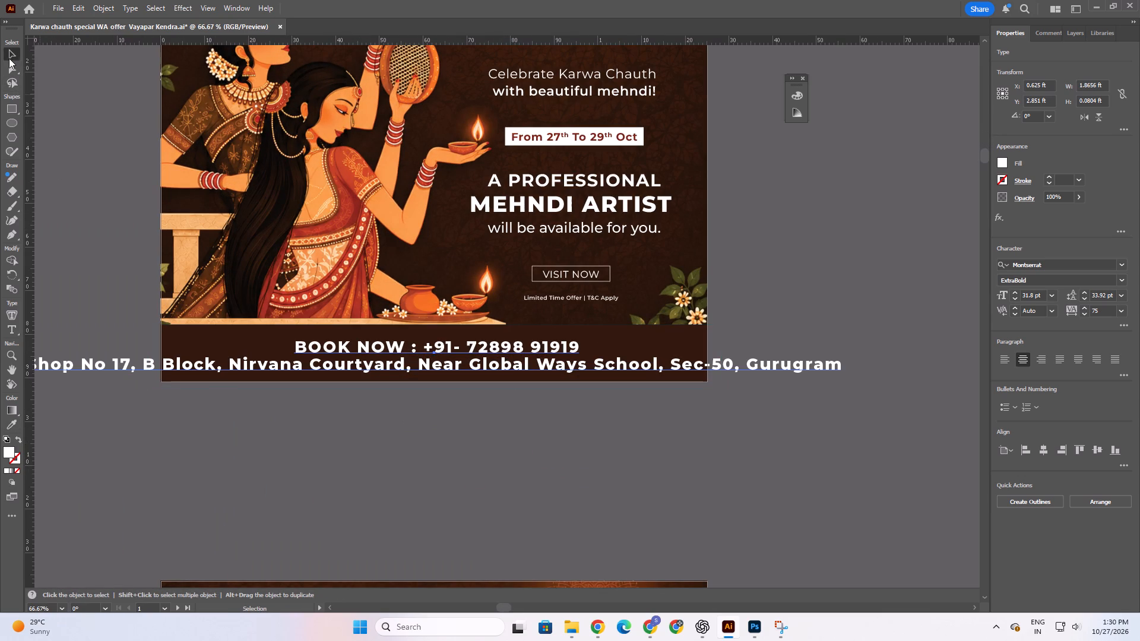
left_click(9, 58)
double_click(215, 372)
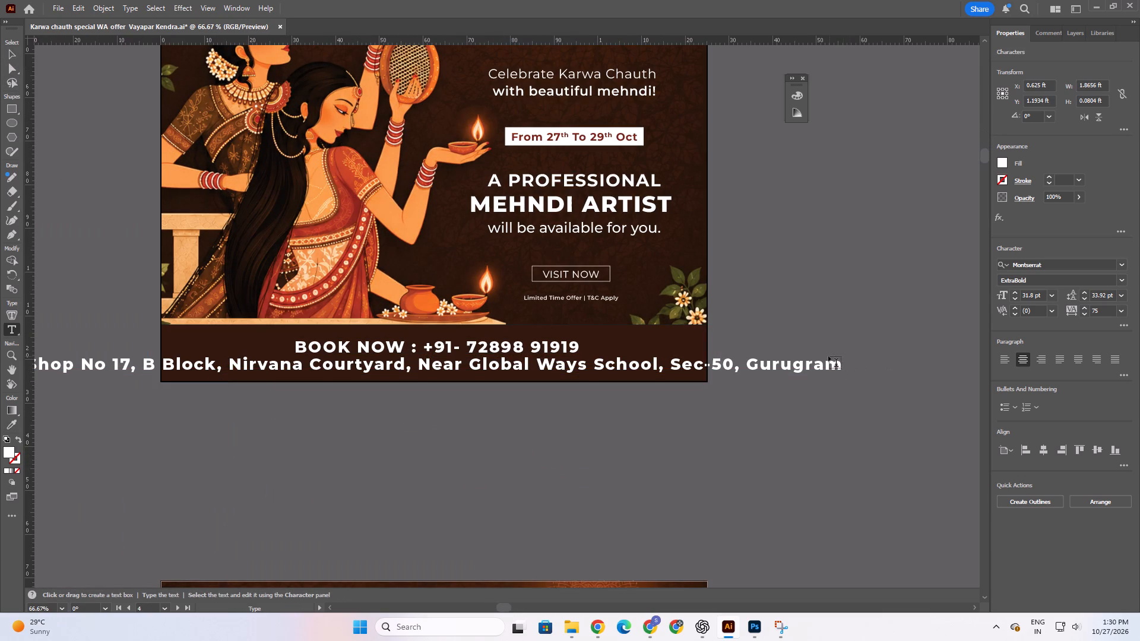
left_click_drag(839, 366, 544, 377)
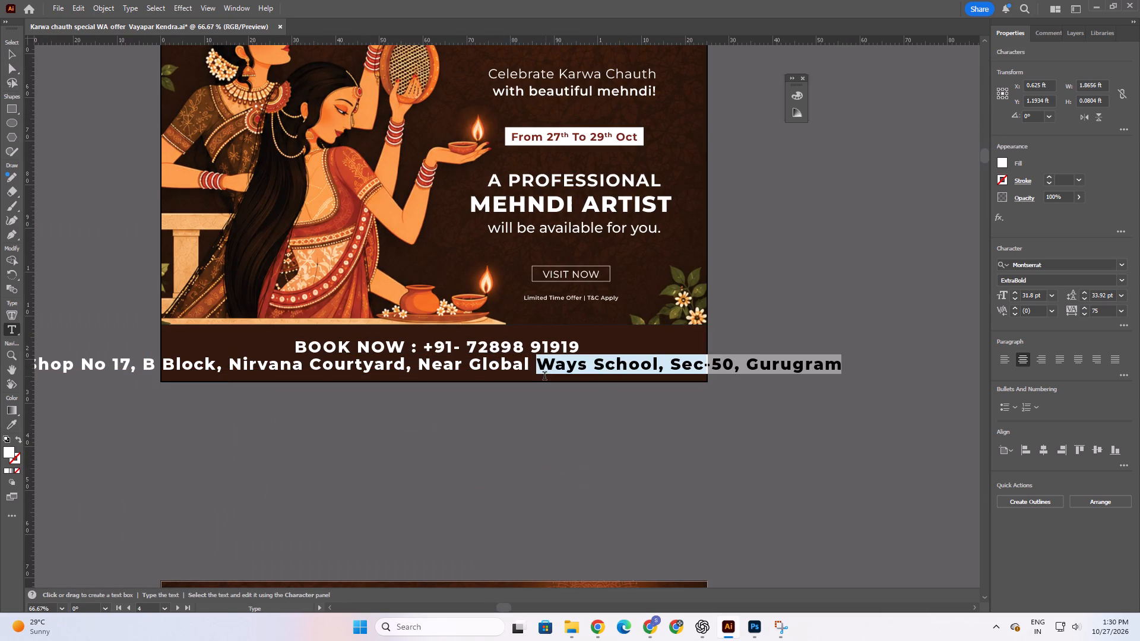
left_click_drag(544, 377, 543, 377)
left_click_drag(543, 377, 106, 392)
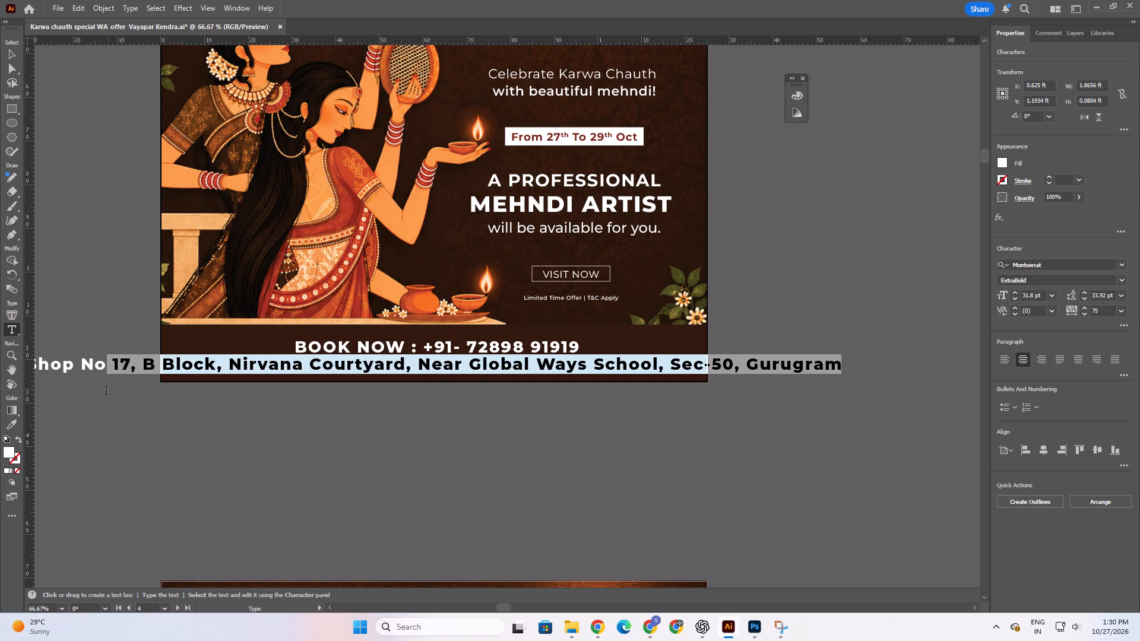
left_click_drag(106, 392, 96, 373)
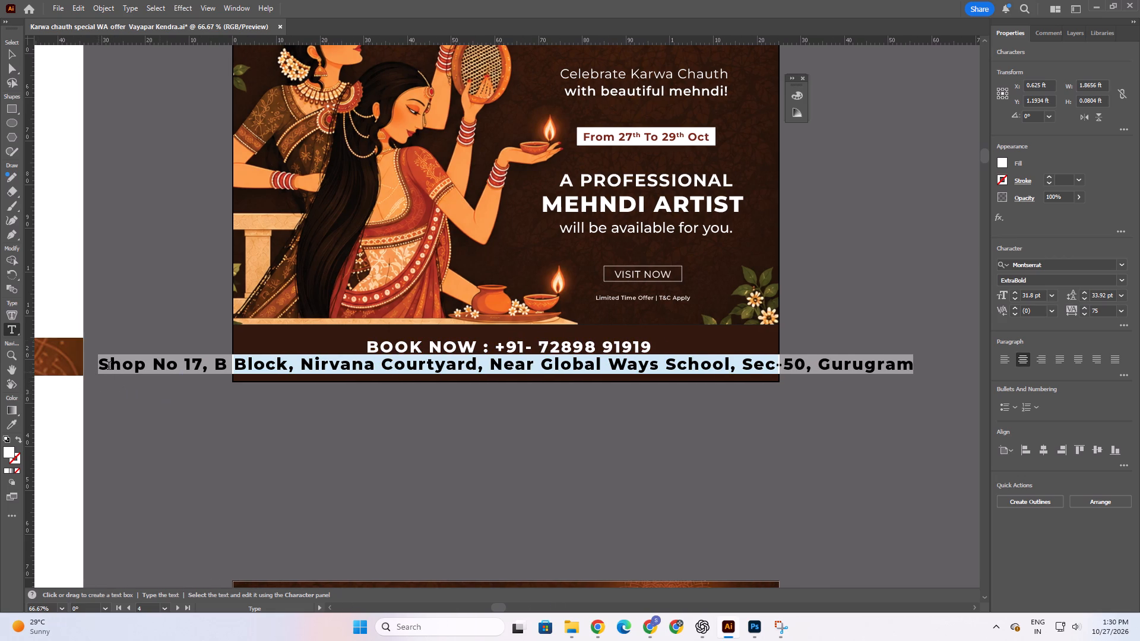
left_click(1123, 278)
left_click_drag(1043, 325, 1043, 331)
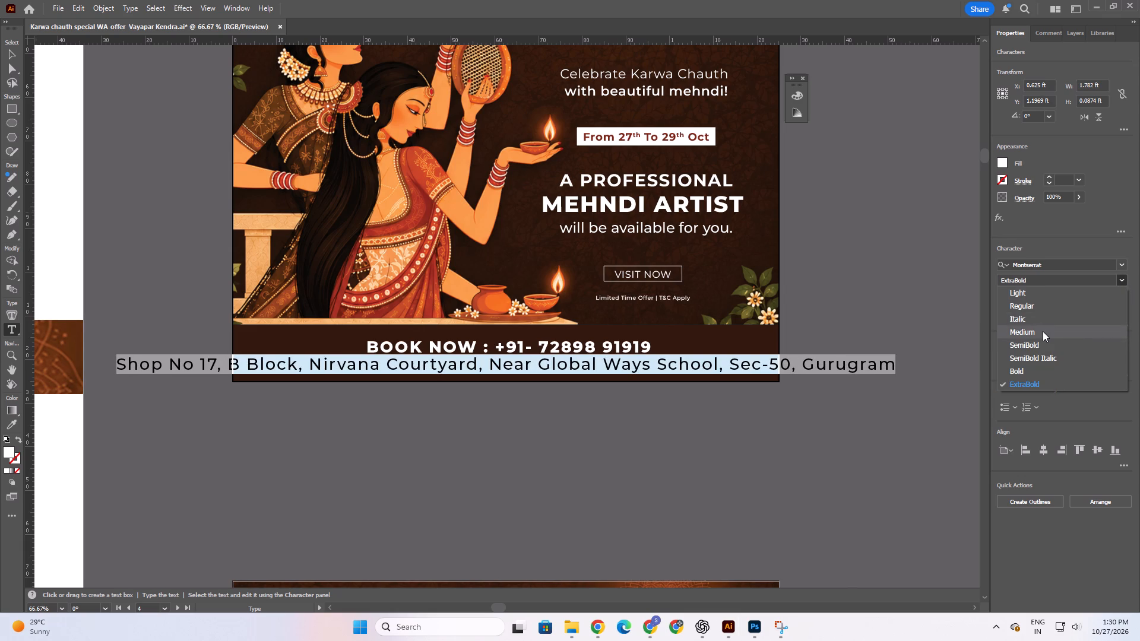
left_click_drag(1043, 331, 1040, 334)
left_click(1040, 334)
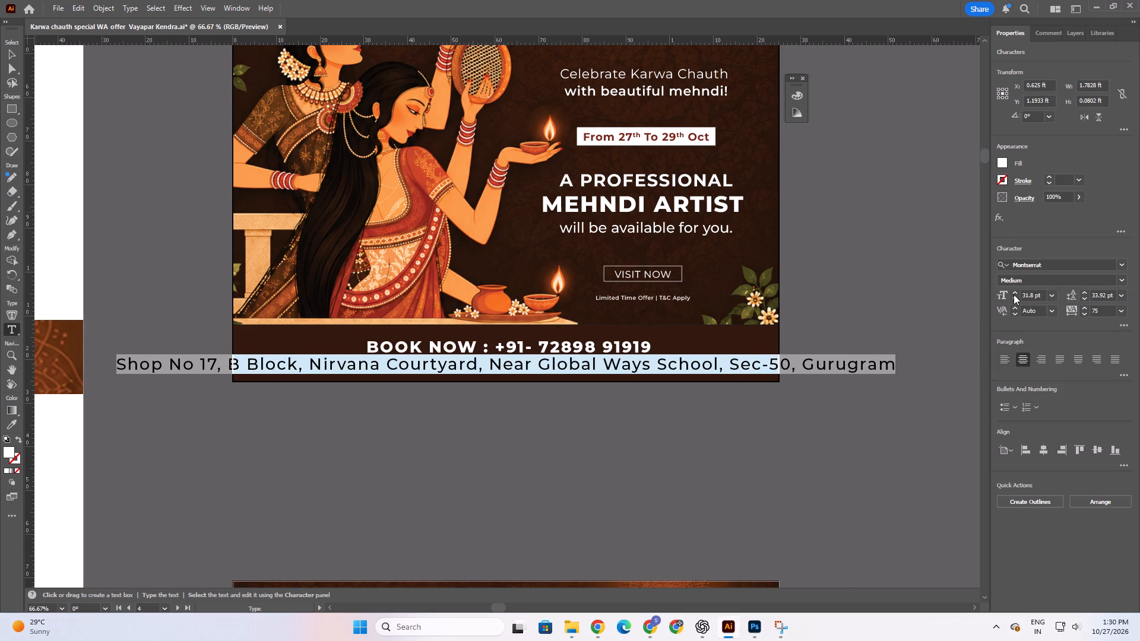
Reduce the Nirvana address line's font size to 24 pt.
triple_click(1016, 297)
triple_click(1016, 297)
double_click(1016, 297)
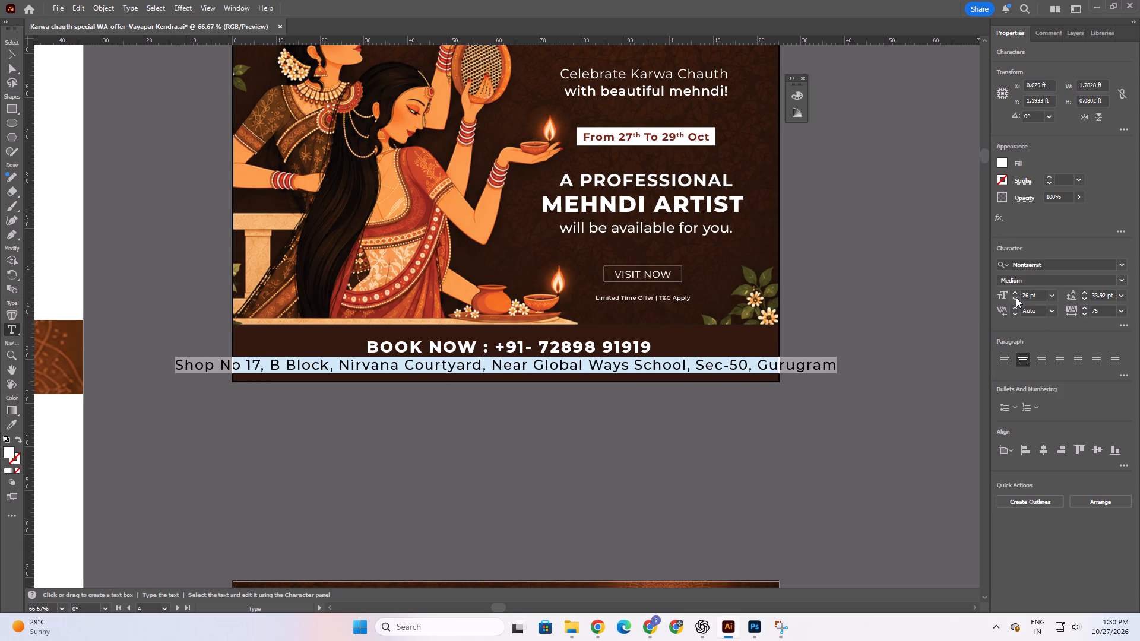
Set the Nirvana address line's tracking to 25.
left_click(1123, 312)
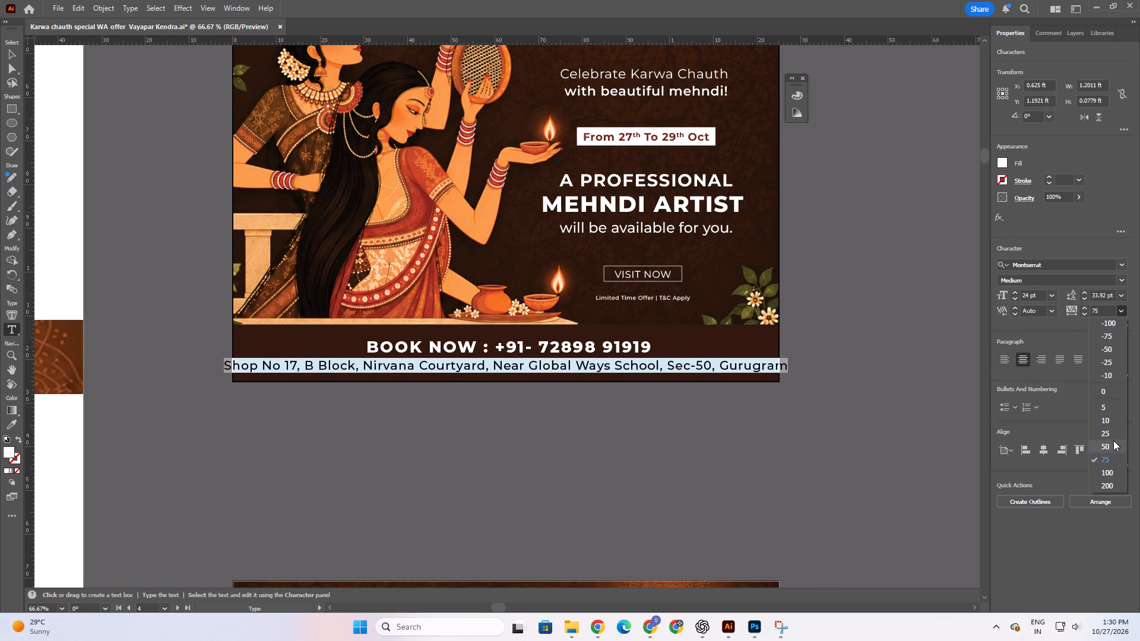
left_click(1113, 439)
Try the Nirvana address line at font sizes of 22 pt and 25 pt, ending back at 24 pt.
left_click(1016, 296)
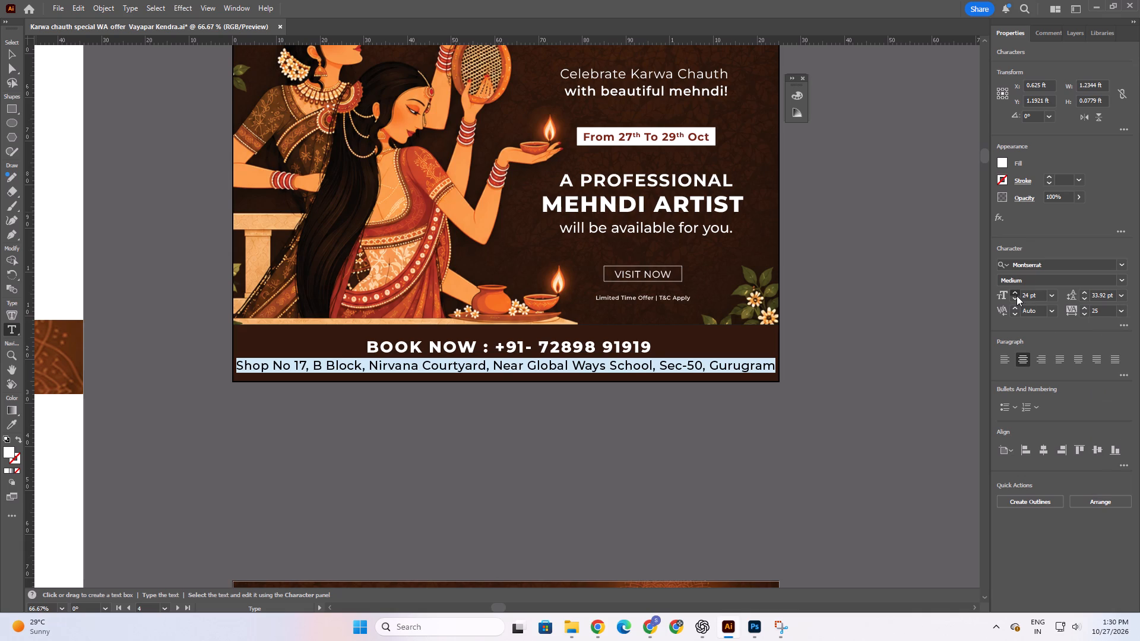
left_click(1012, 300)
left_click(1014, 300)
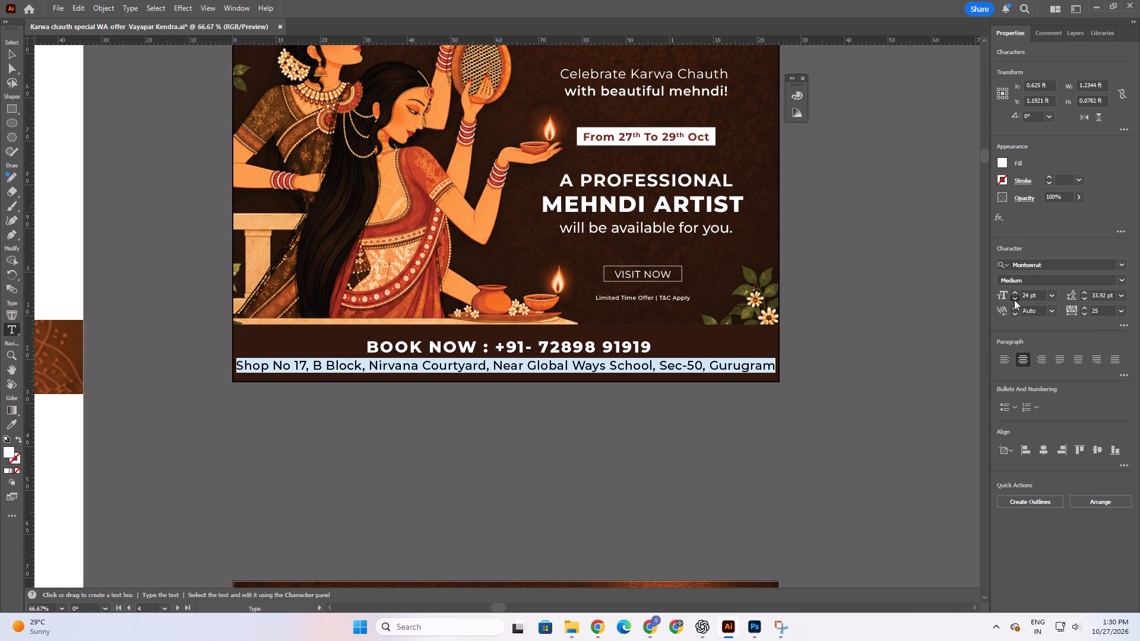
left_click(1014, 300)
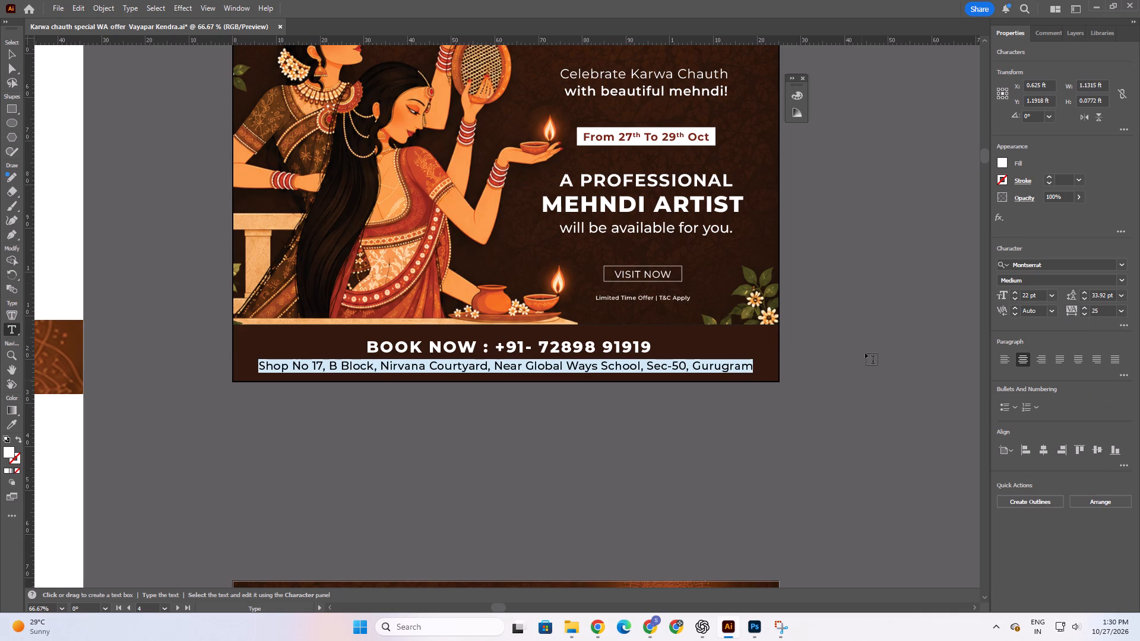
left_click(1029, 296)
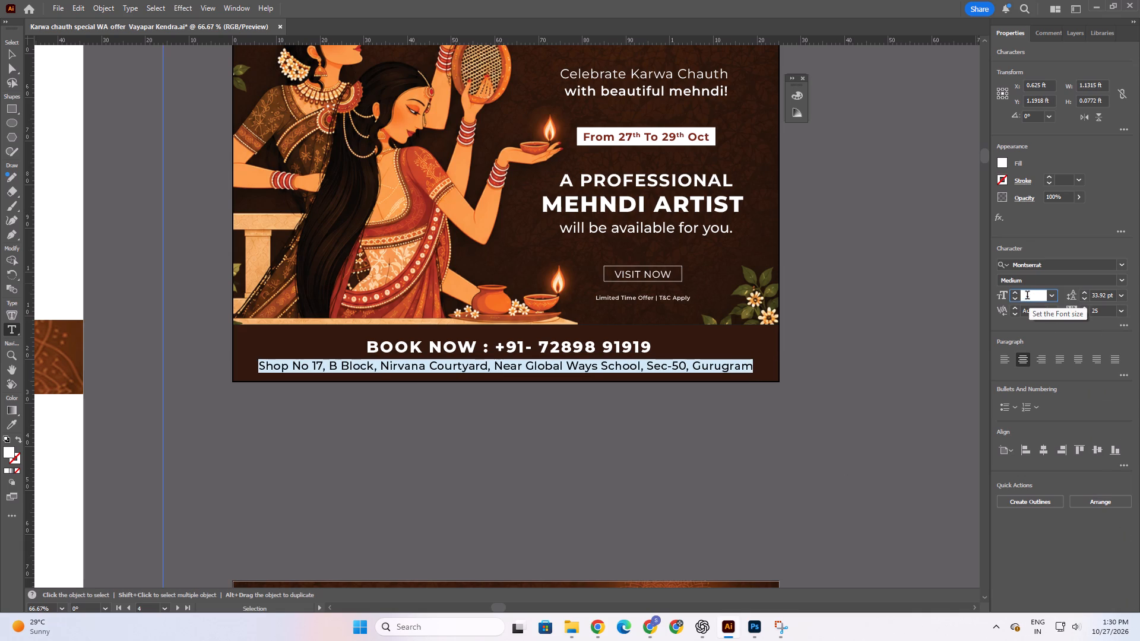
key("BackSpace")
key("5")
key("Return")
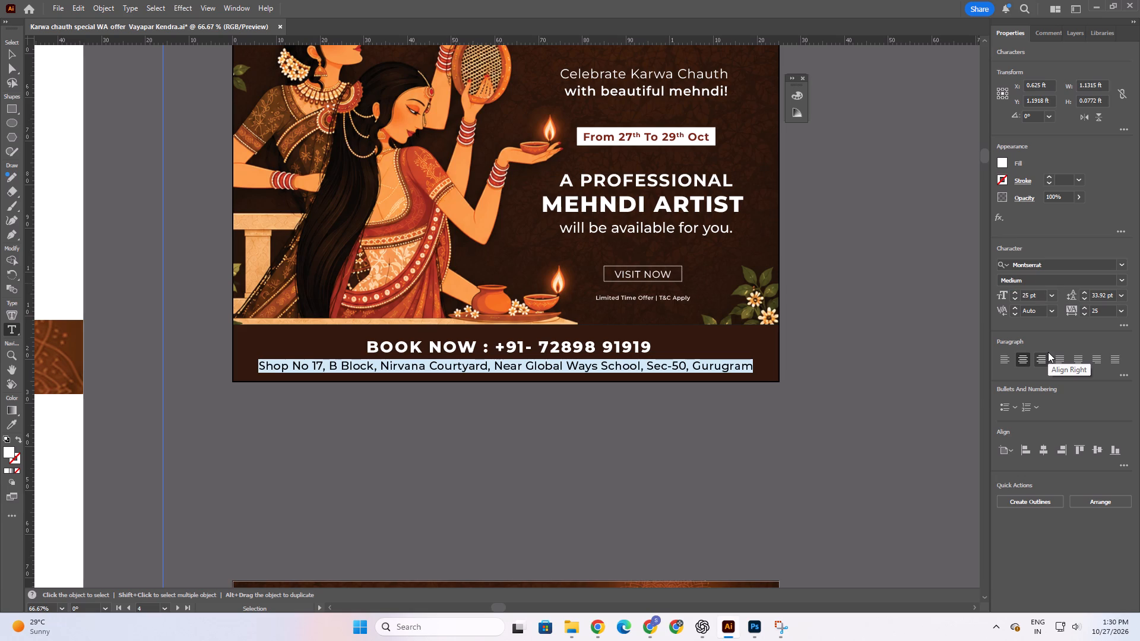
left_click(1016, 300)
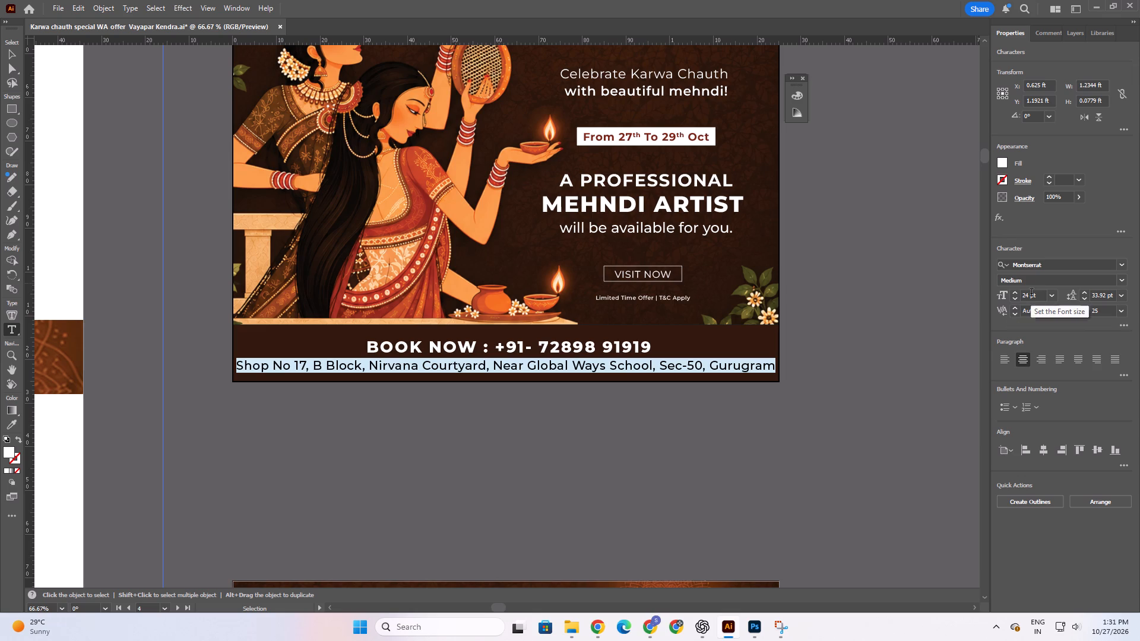
Set the Nirvana address line's font size to 23 pt.
left_click(1026, 297)
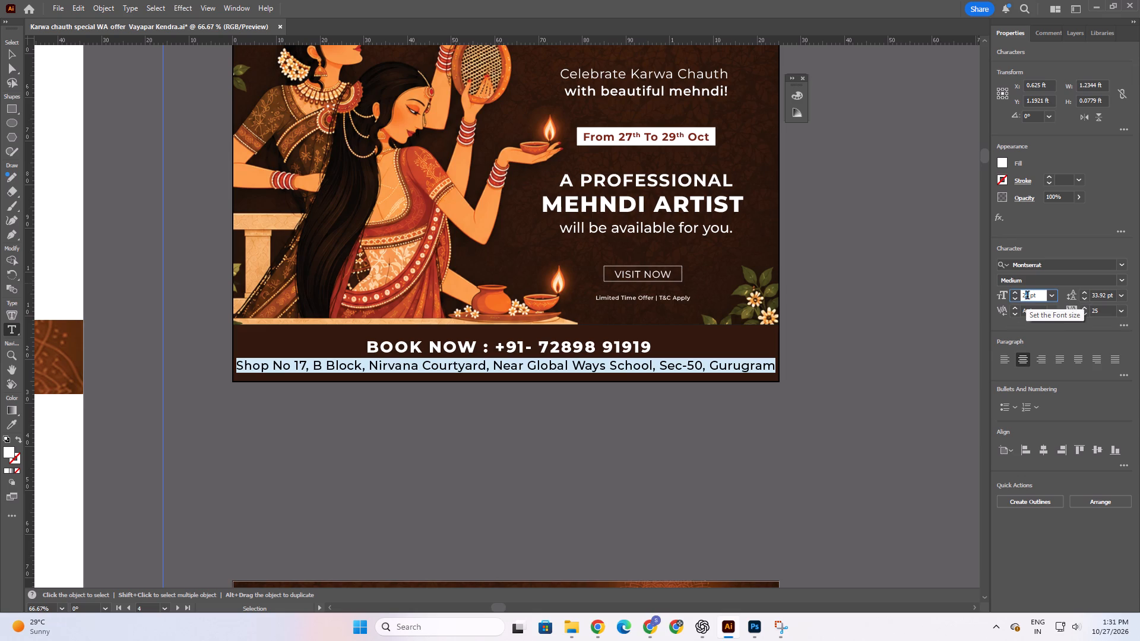
key("Right")
key("BackSpace")
key("3")
key("Return")
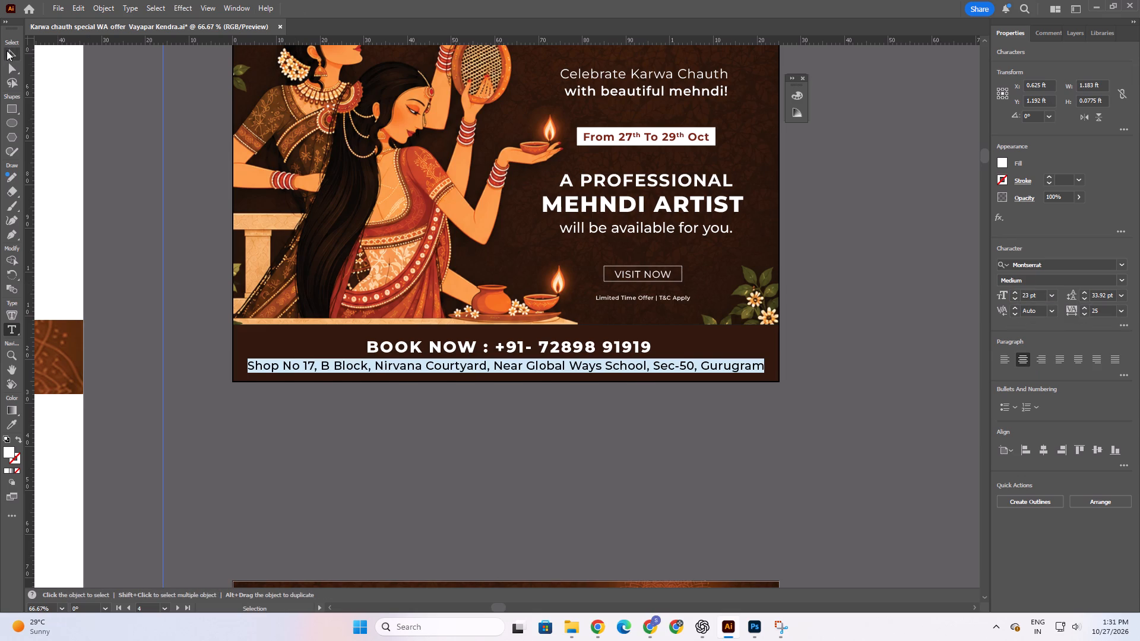
Increase the leading of the whole Nirvana contact text to 36 pt and centre the text horizontally on the artboard.
left_click(5, 53)
double_click(1085, 294)
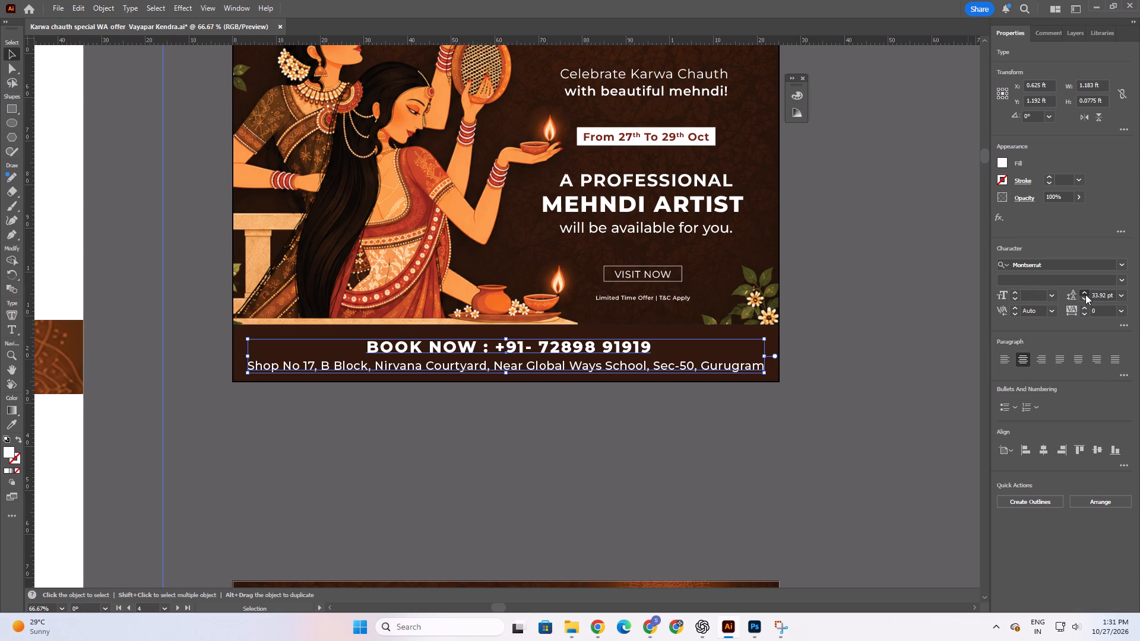
left_click(1085, 294)
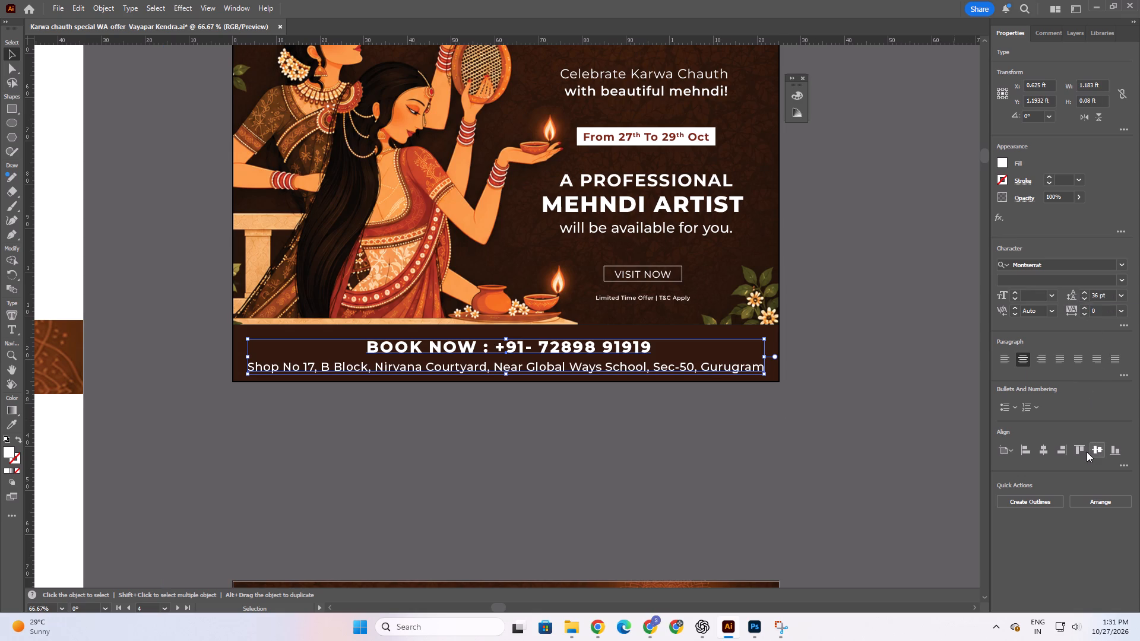
left_click(1049, 446)
left_click(728, 446)
Set the tracking of both lines of the Nirvana contact text to 25 and centre the text horizontally.
left_click(603, 362)
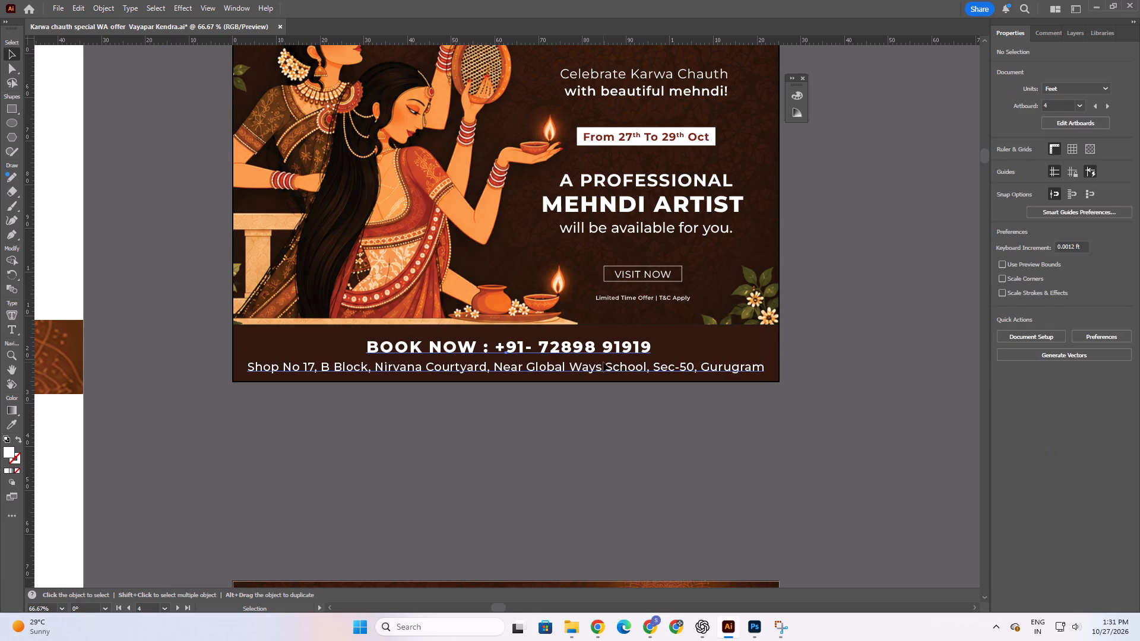
scroll(582, 338, "up", 1, "alt")
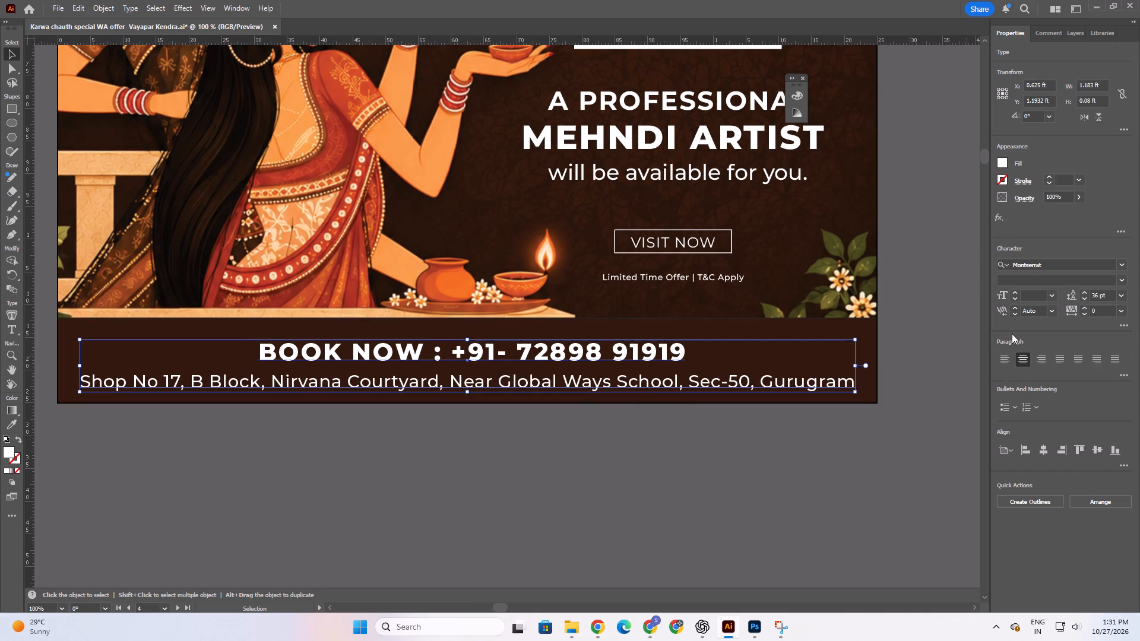
left_click(1084, 310)
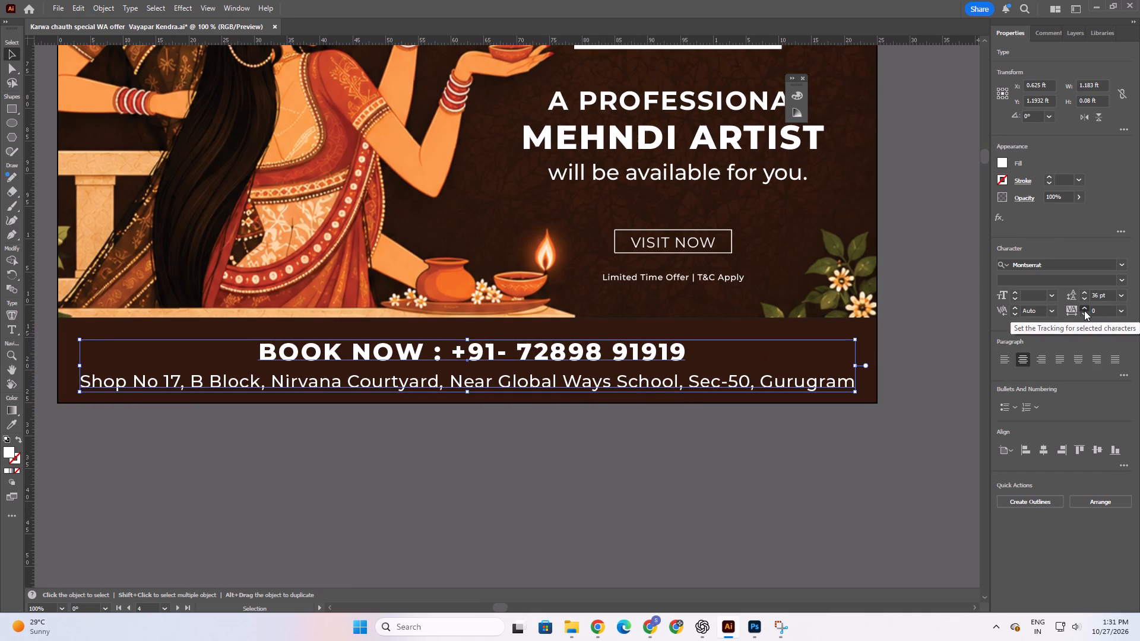
left_click(1084, 310)
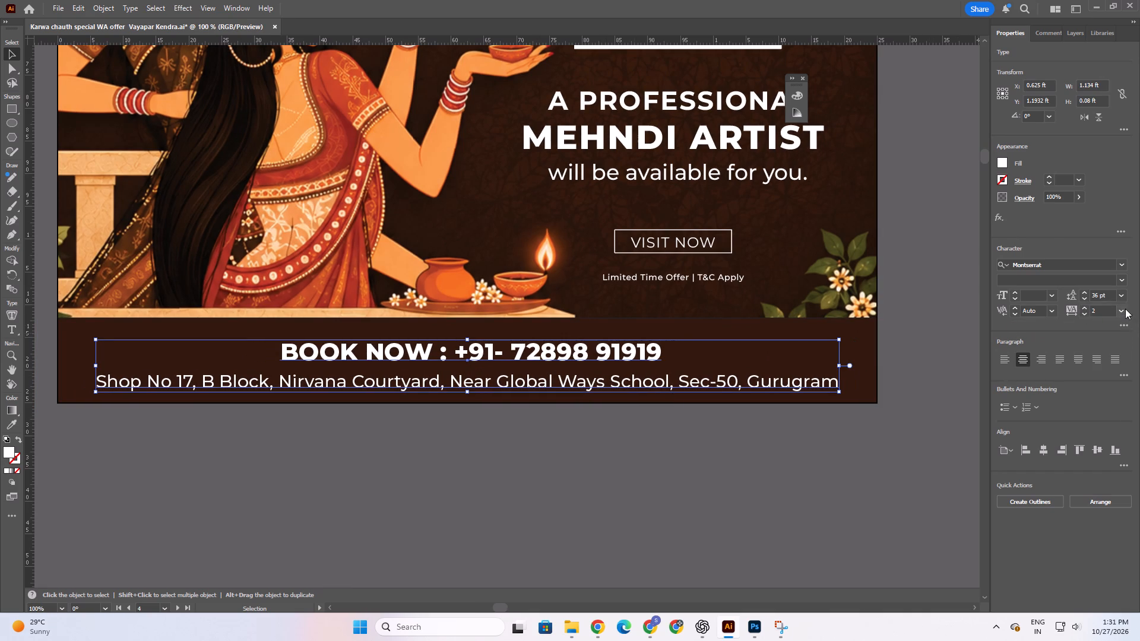
left_click(1125, 309)
left_click(1103, 434)
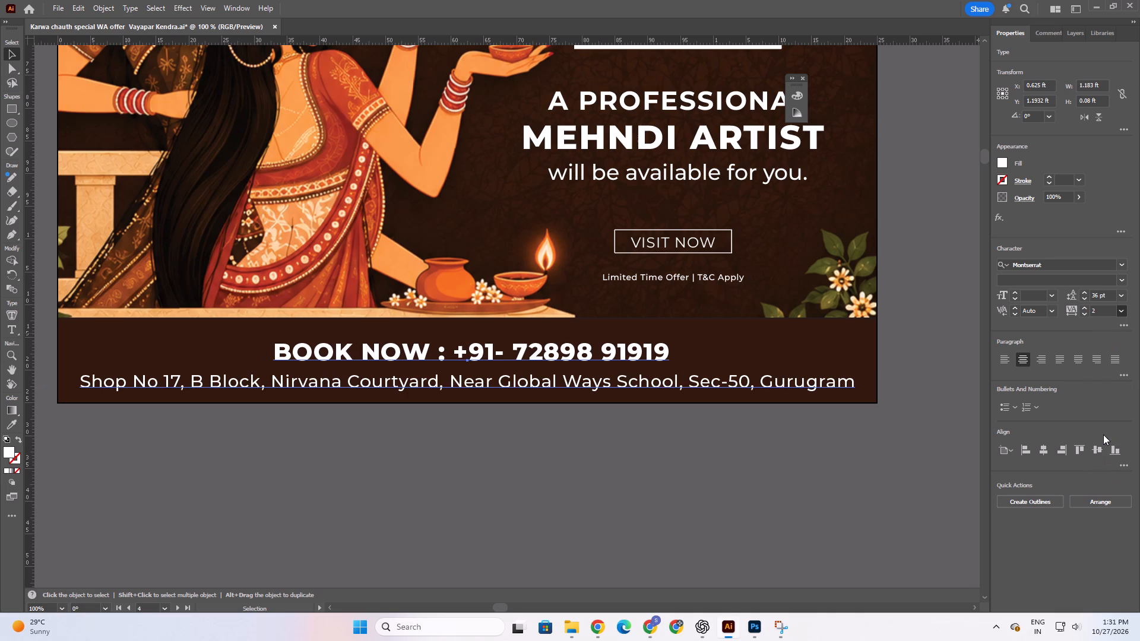
left_click(656, 425)
left_click(622, 379)
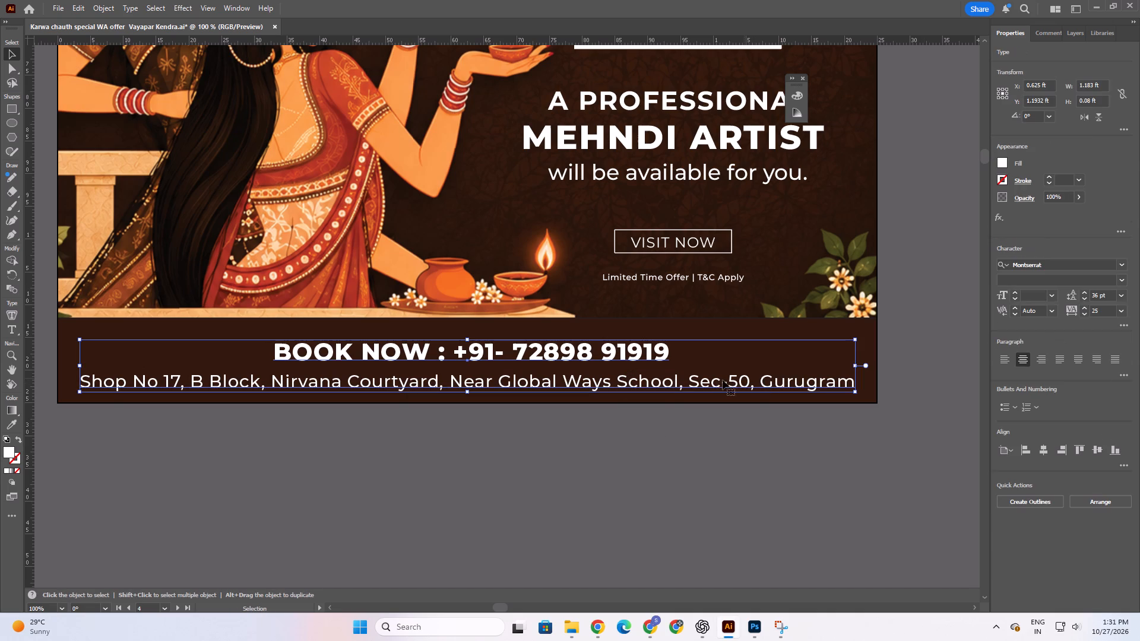
double_click(1041, 445)
left_click(737, 480)
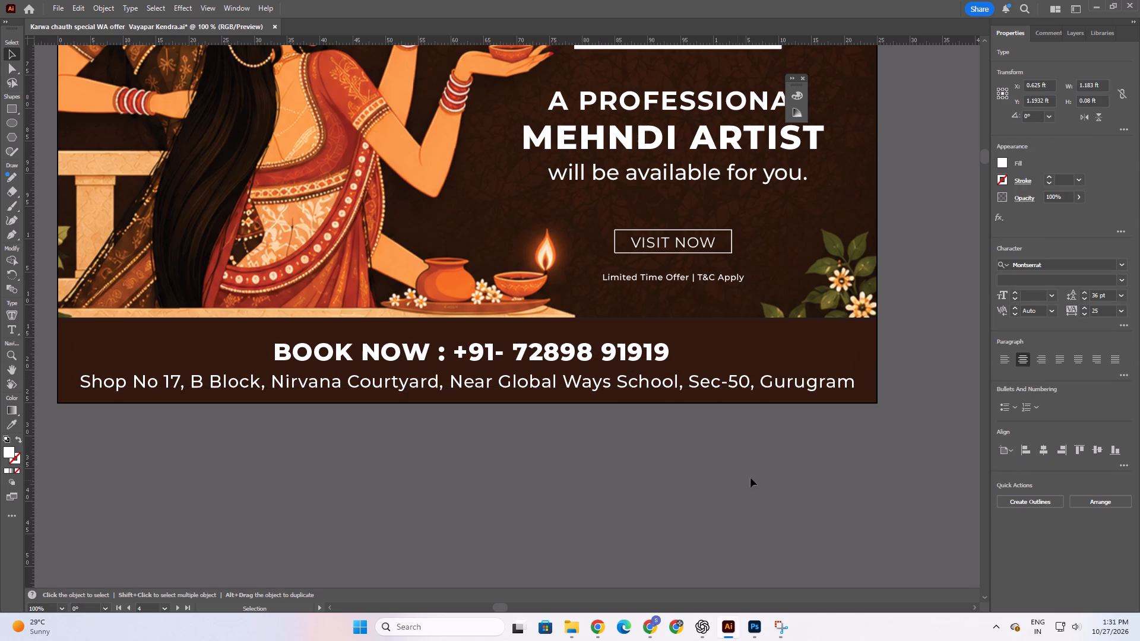
Reapply horizontal centring to the Nirvana contact text on its poster, then deselect it.
scroll(536, 392, "down", 4, "alt")
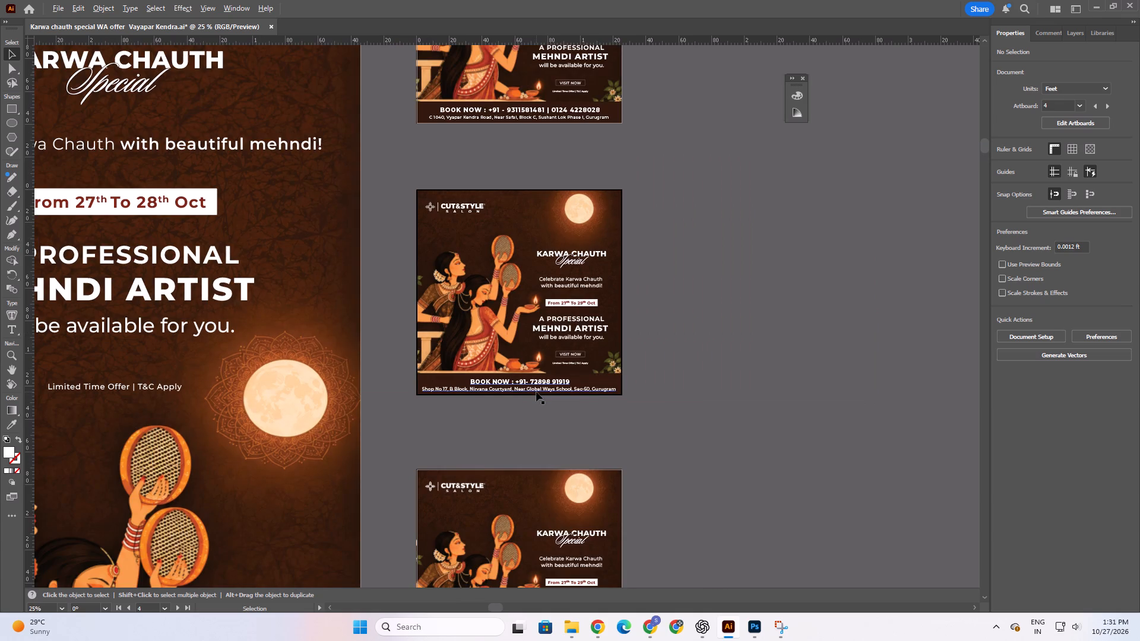
scroll(598, 434, "down", 5)
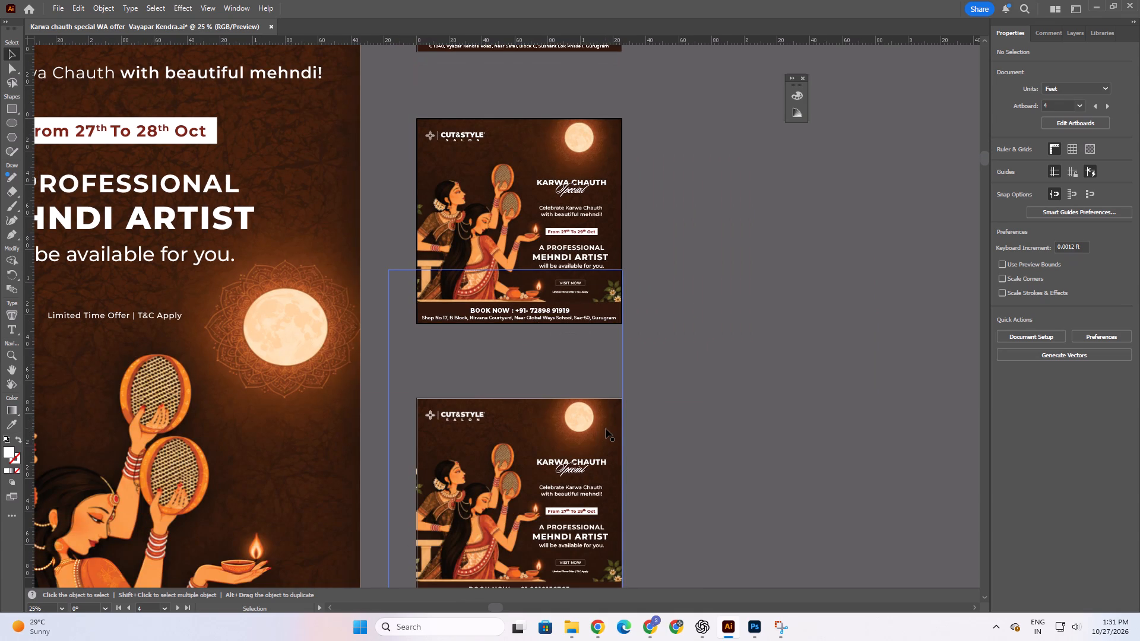
left_click(756, 312)
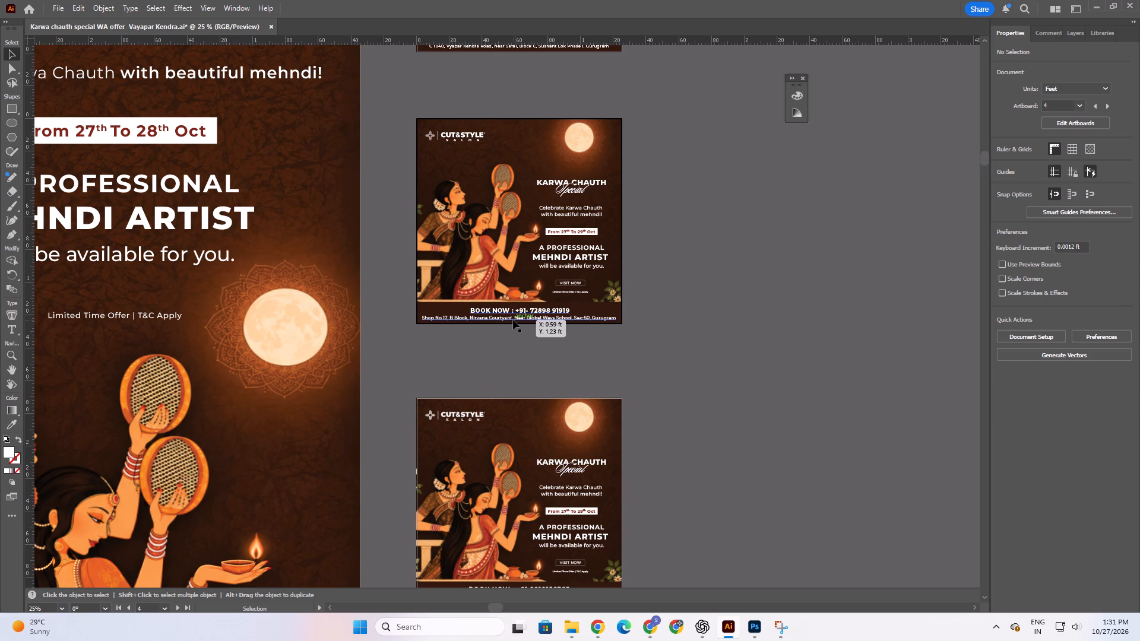
left_click(513, 320)
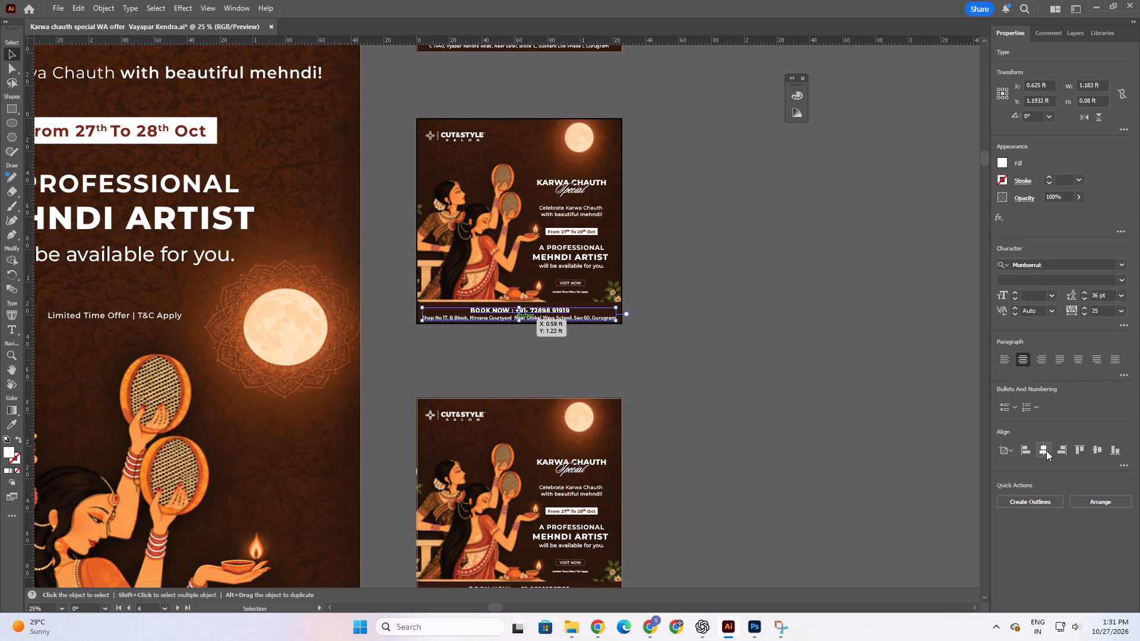
left_click(1046, 450)
left_click(693, 357)
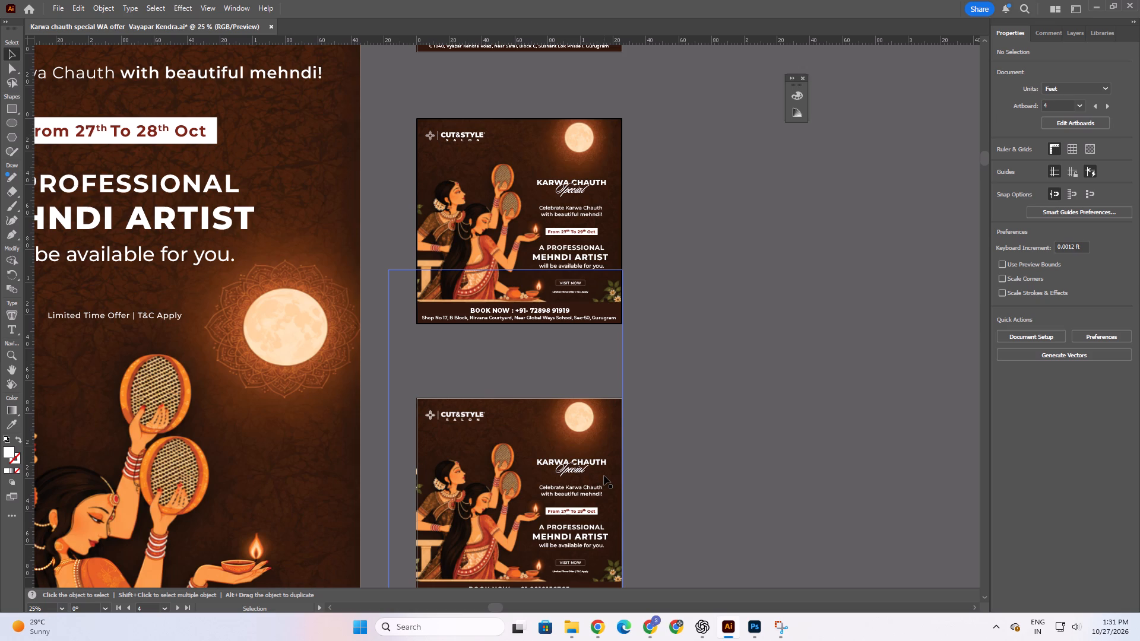
Look over the square posters' footers, from the Nirvana version to the lowest duplicate that still needs its contact details replaced.
scroll(722, 347, "up", 6)
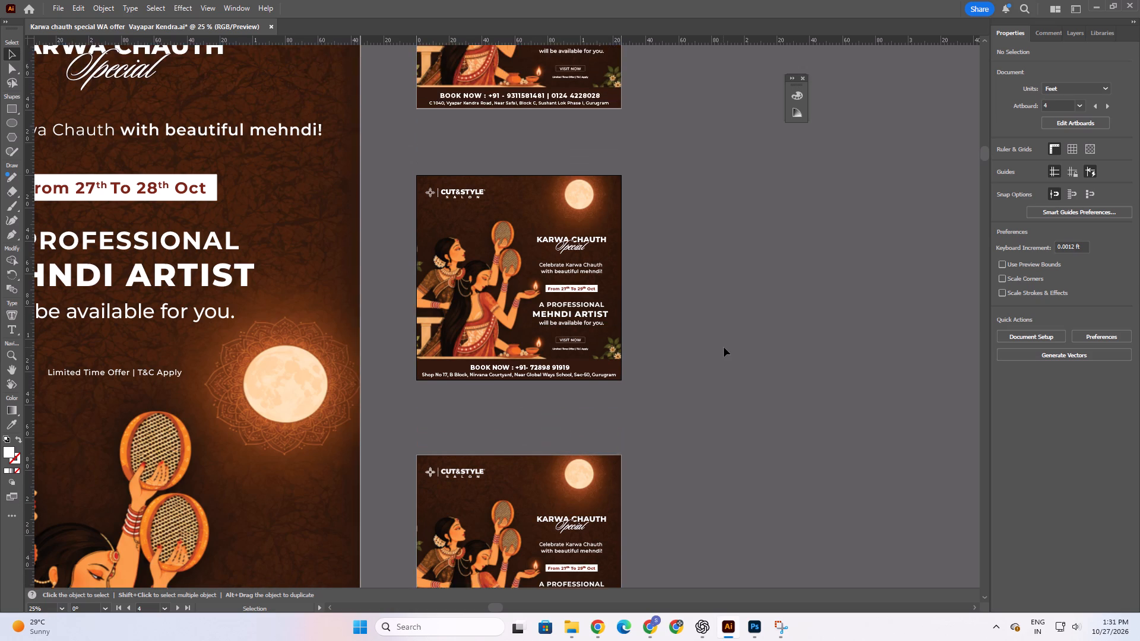
scroll(724, 347, "up", 1)
scroll(537, 401, "up", 2, "alt")
scroll(572, 388, "down", 6)
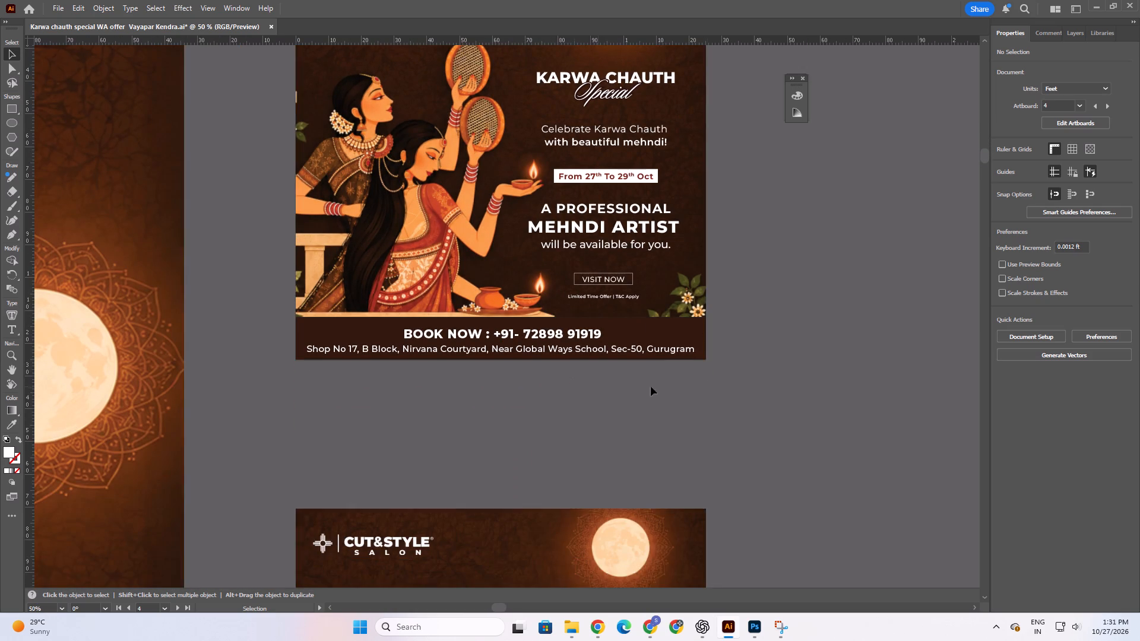
left_click(755, 386)
scroll(643, 403, "down", 6)
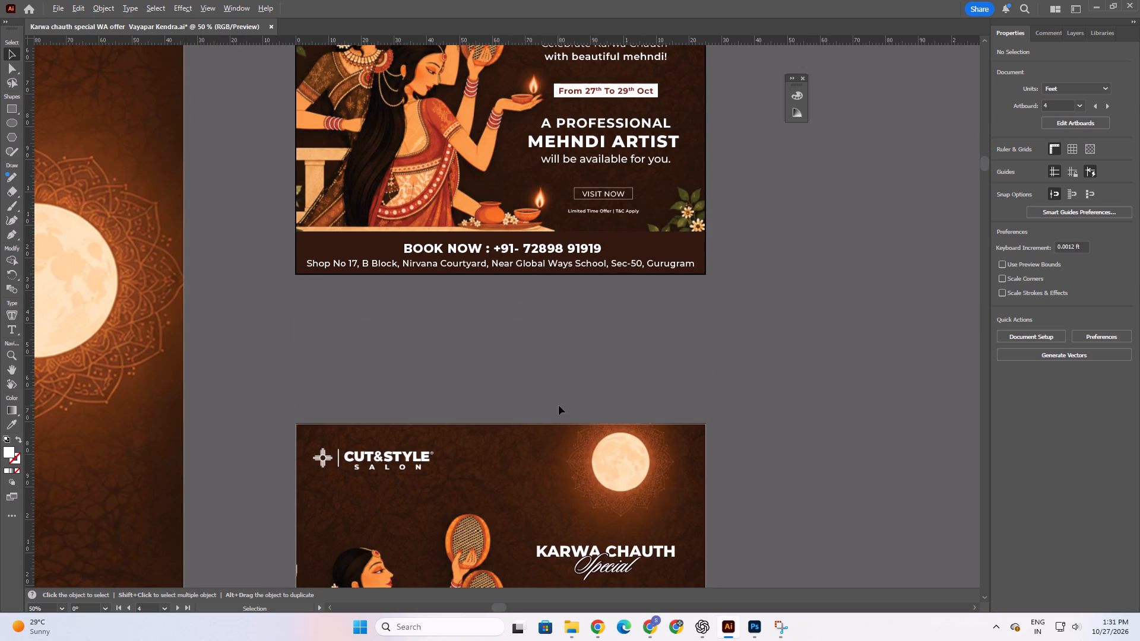
scroll(547, 261, "down", 1, "alt")
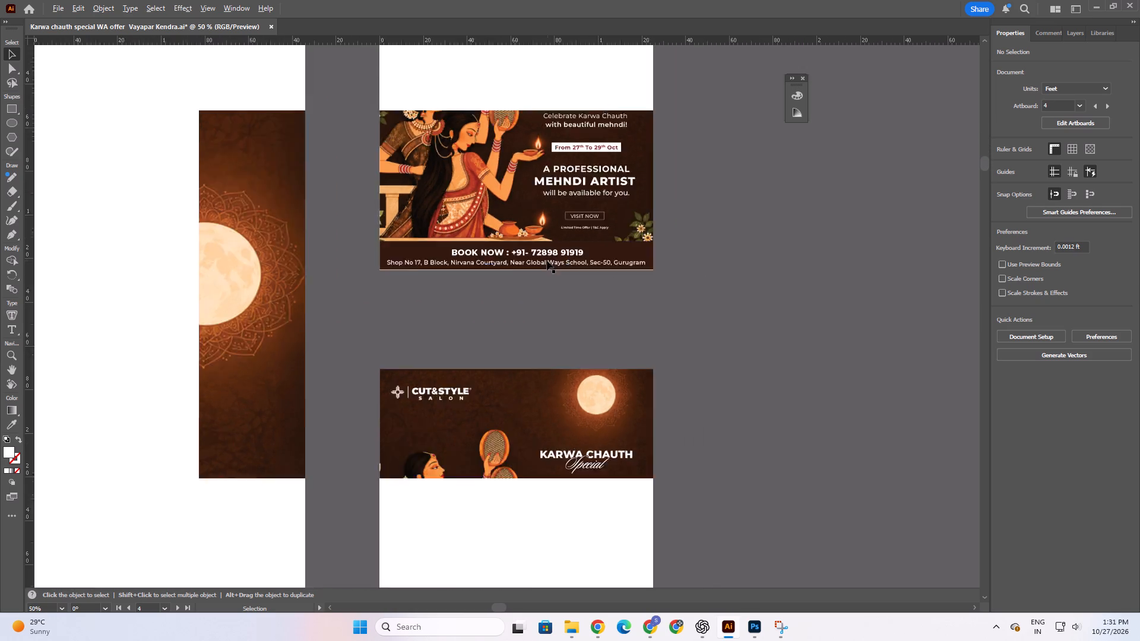
scroll(547, 261, "down", 2, "alt")
scroll(566, 384, "down", 3)
scroll(552, 375, "up", 3, "alt")
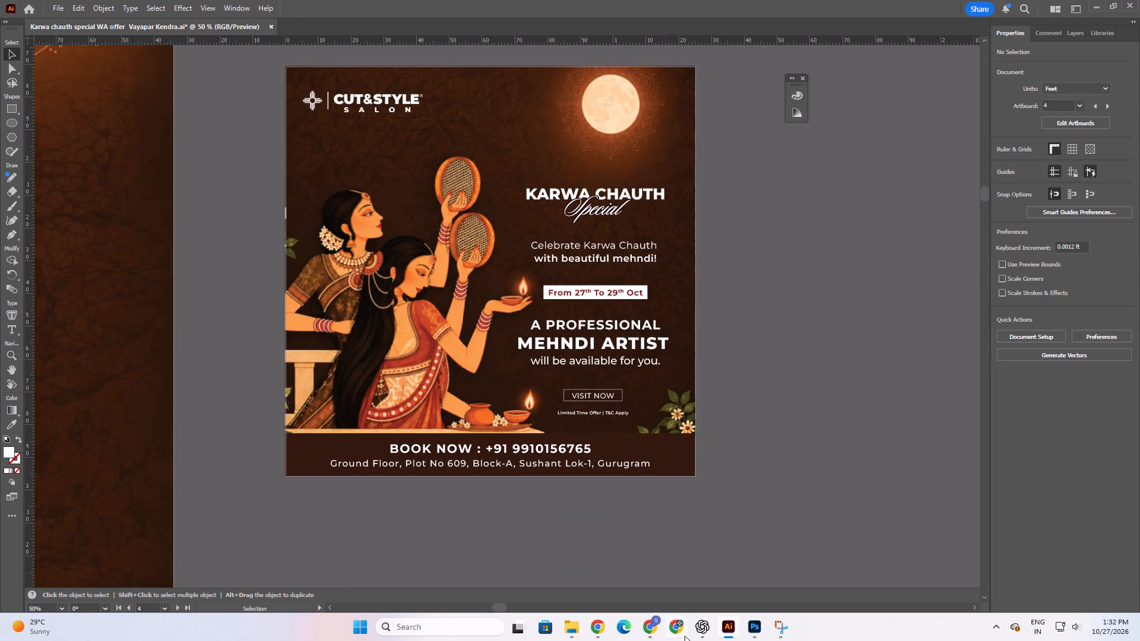
In Photoshop, hide the Nirvana group, show the Ireo group and copy its full booking and address text.
left_click(756, 629)
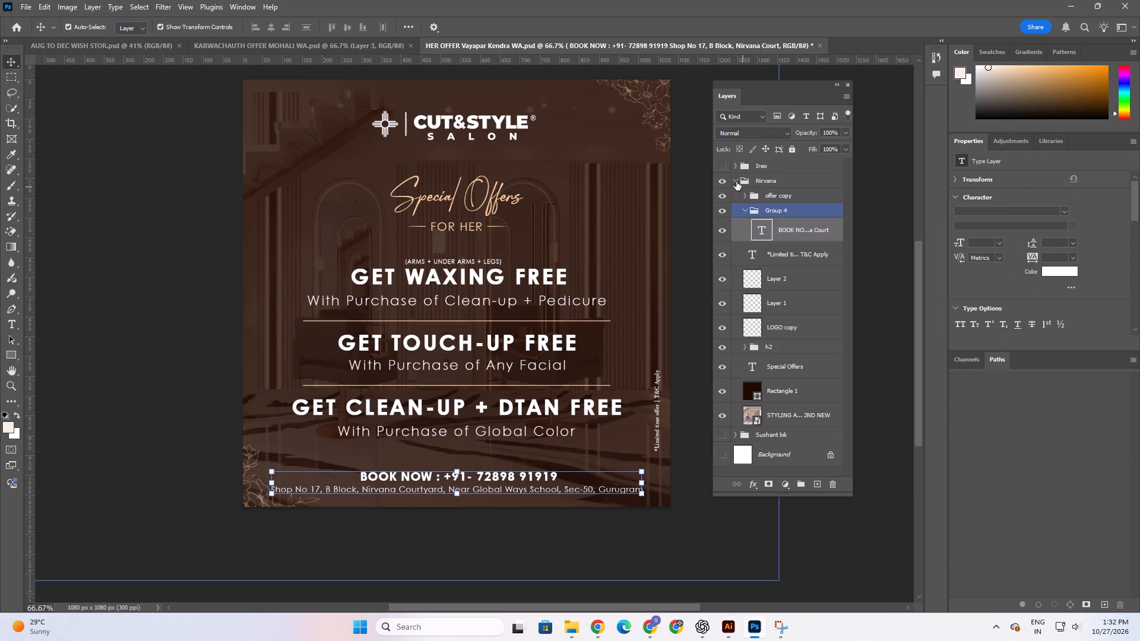
left_click(733, 180)
left_click(719, 180)
left_click(724, 157)
left_click(724, 166)
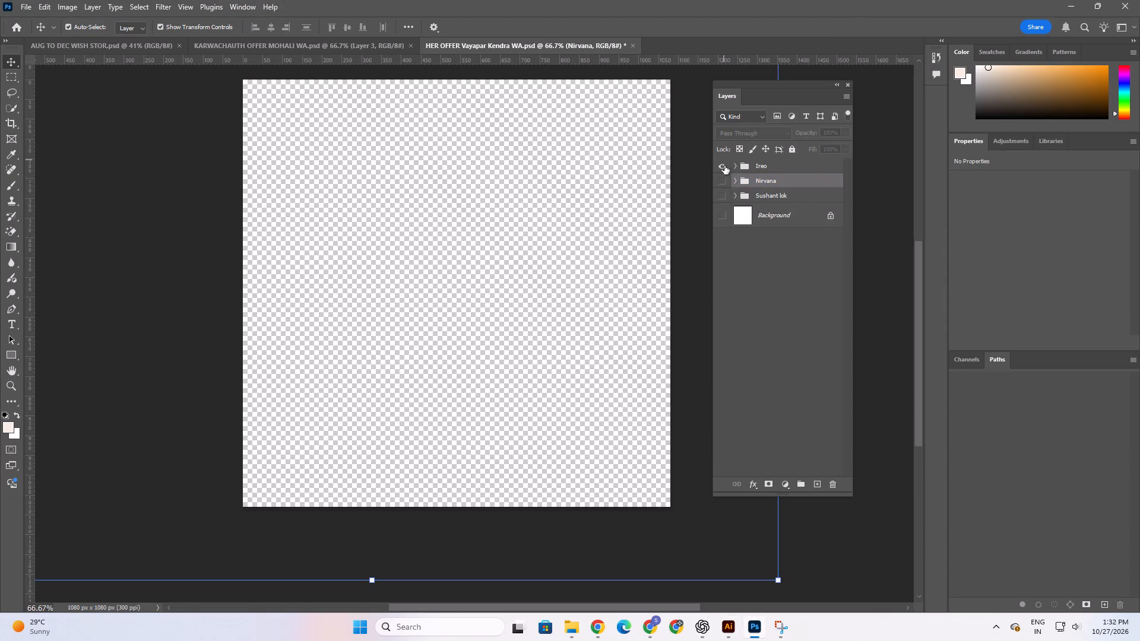
double_click(502, 481)
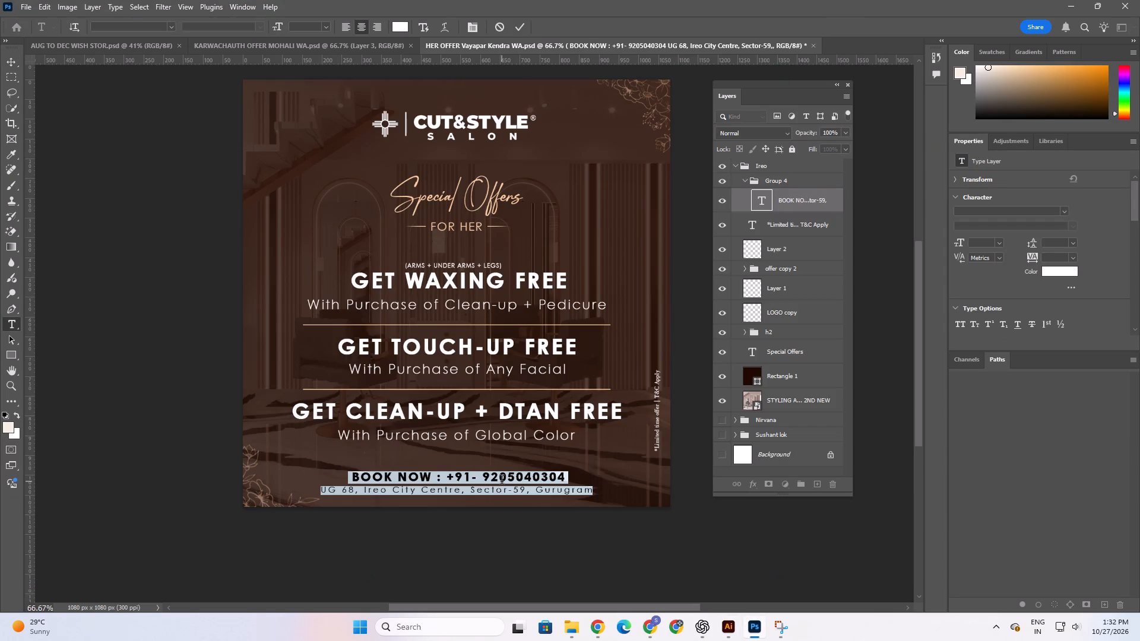
key("ctrl+c")
key("ctrl+c")
key("ctrl+c")
left_click(517, 26)
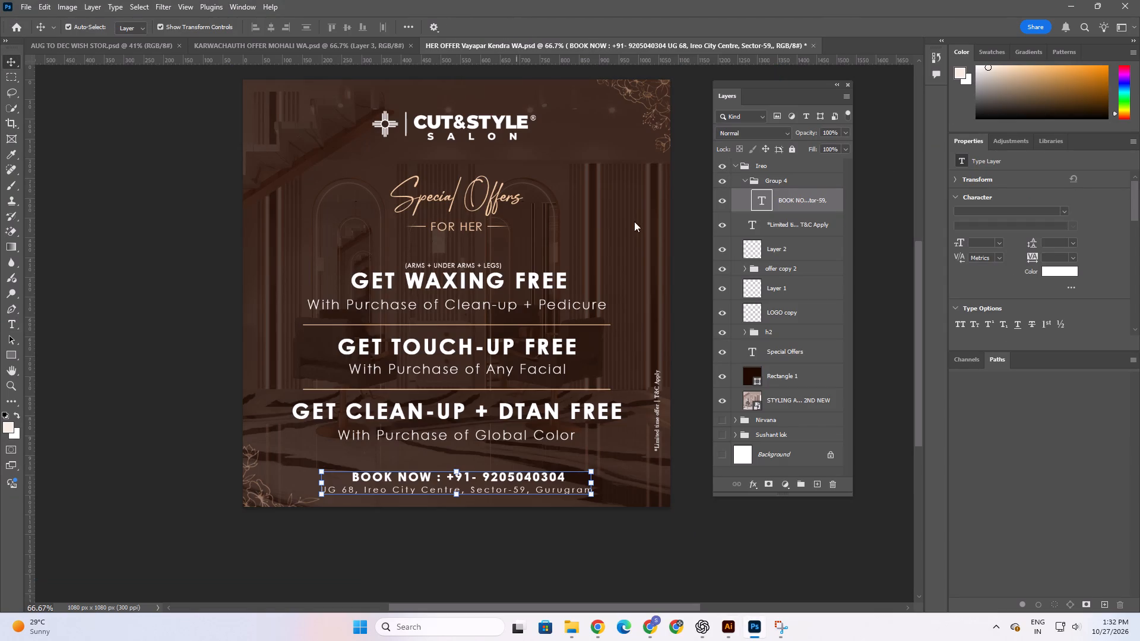
Switch back to Illustrator and delete the old address line from the lowest square poster's footer.
left_click(724, 617)
scroll(468, 370, "down", 2, "alt")
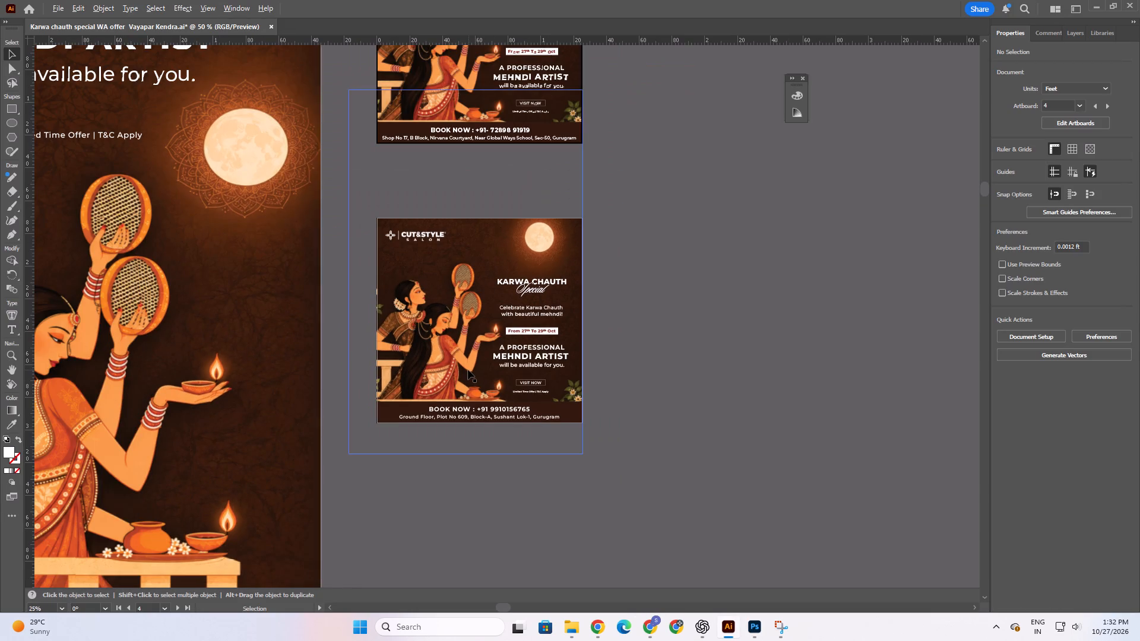
left_click(565, 515)
scroll(478, 456, "up", 2, "alt")
left_click(486, 372)
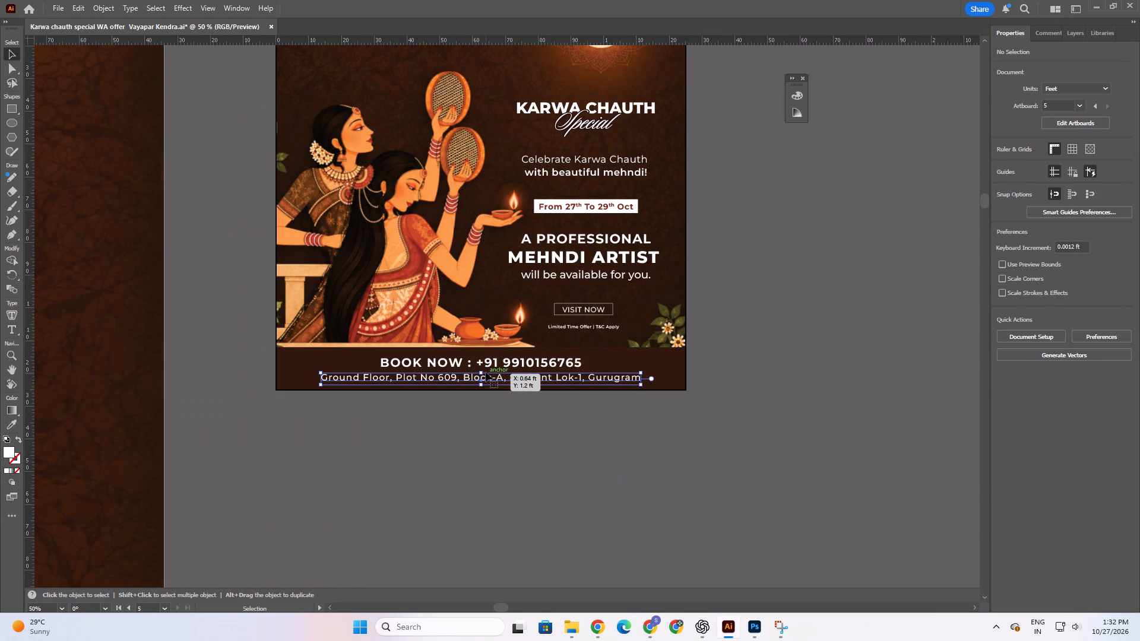
key("Delete")
Replace the lowest poster's entire old booking line with the copied Ireo booking and address text.
double_click(524, 363)
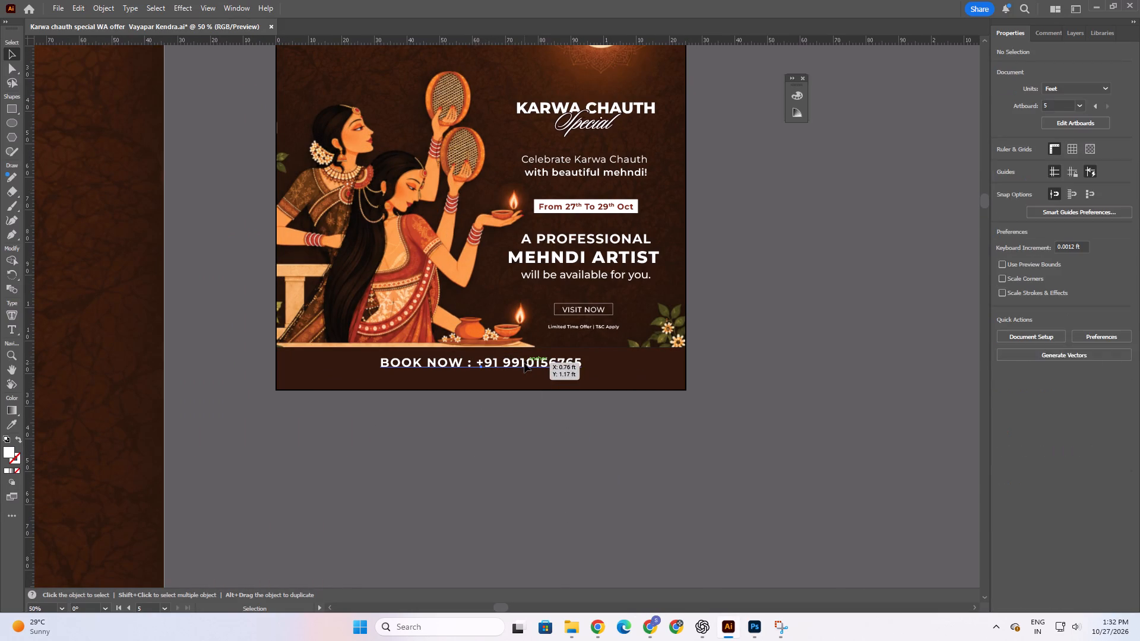
key("ctrl+a")
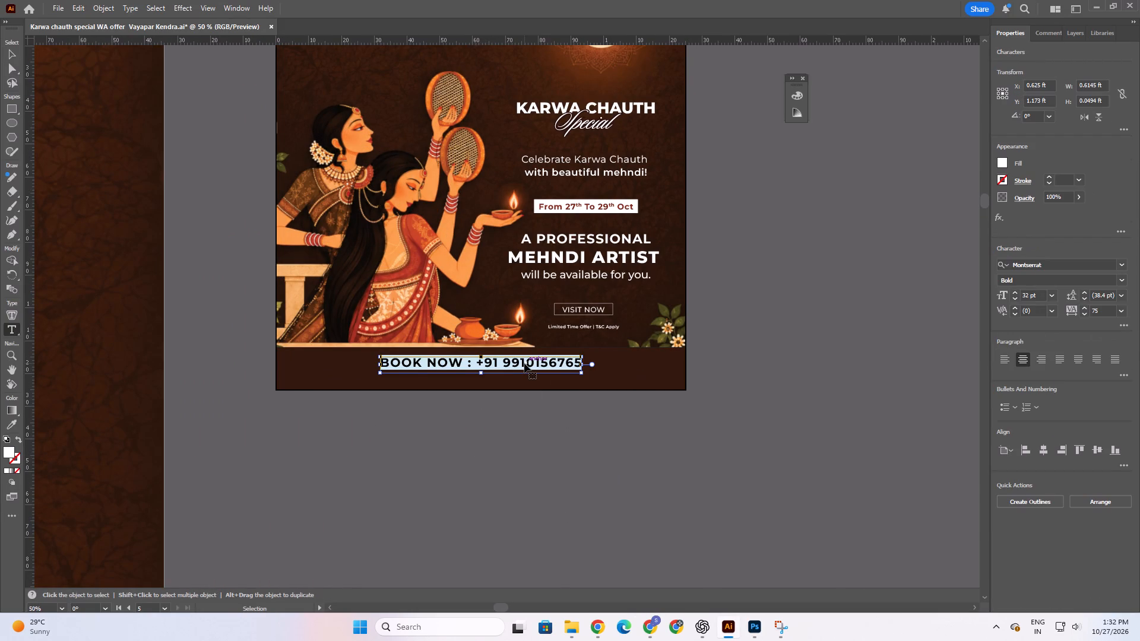
key("ctrl+v")
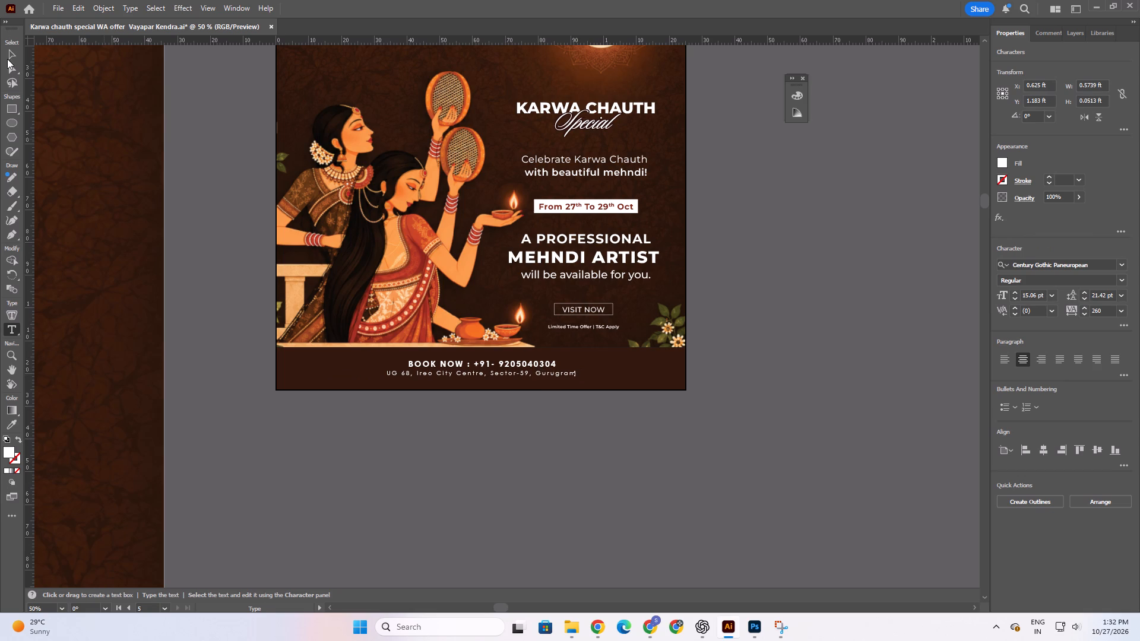
left_click(7, 59)
Enlarge the Ireo contact text proportionally from its centre to about 0.89 ft wide within the footer, and deselect it.
left_click_drag(574, 379, 591, 385, "alt+shift")
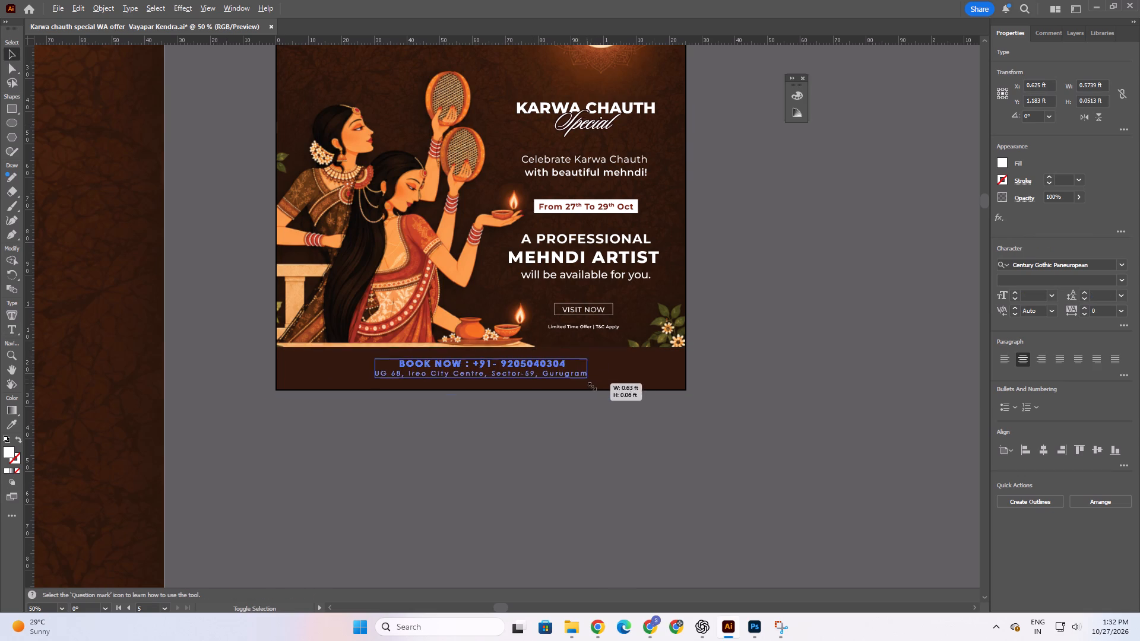
left_click_drag(591, 385, 626, 398, "alt+shift")
left_click_drag(579, 370, 581, 377)
key("ctrl+z")
left_click_drag(595, 449, 590, 439)
Change the whole Ireo contact text's font to Montserrat Medium.
left_click(553, 364)
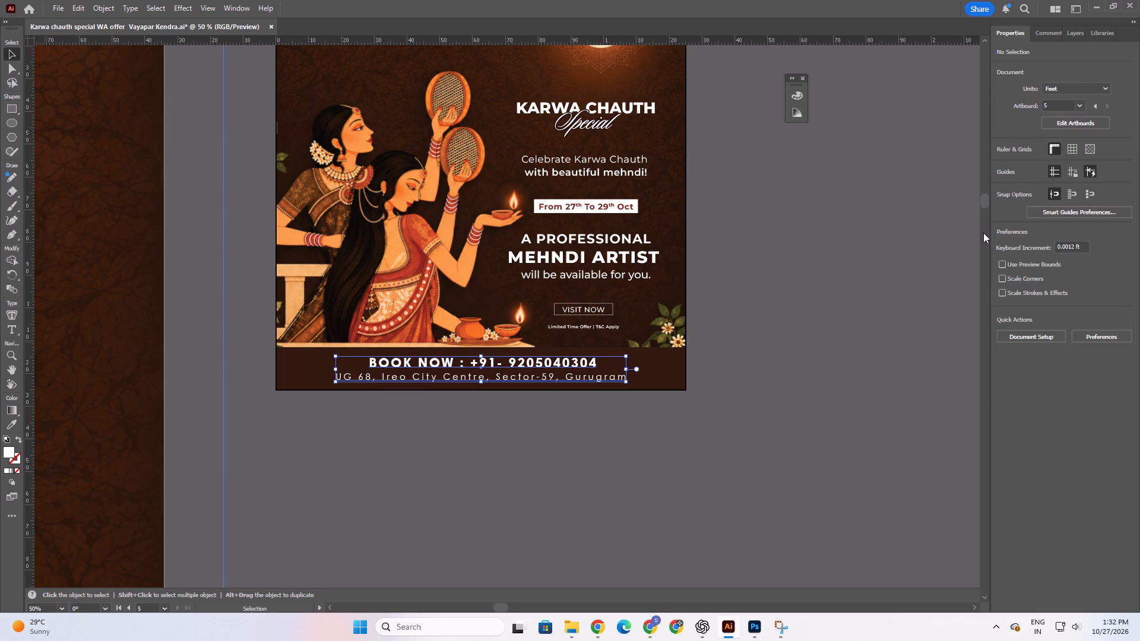
left_click(1106, 265)
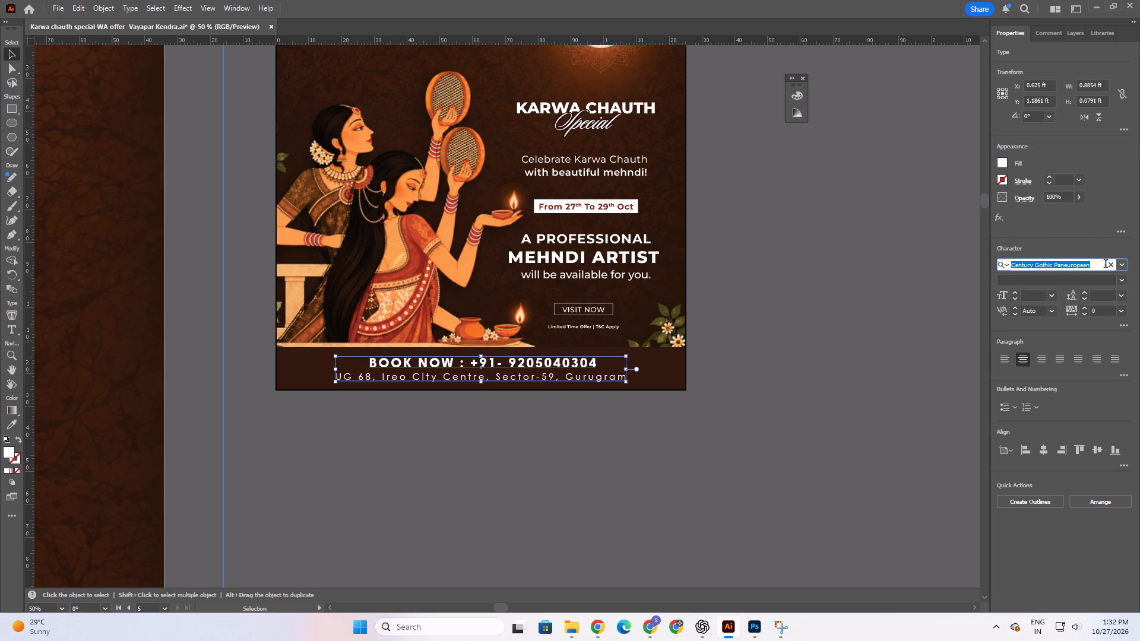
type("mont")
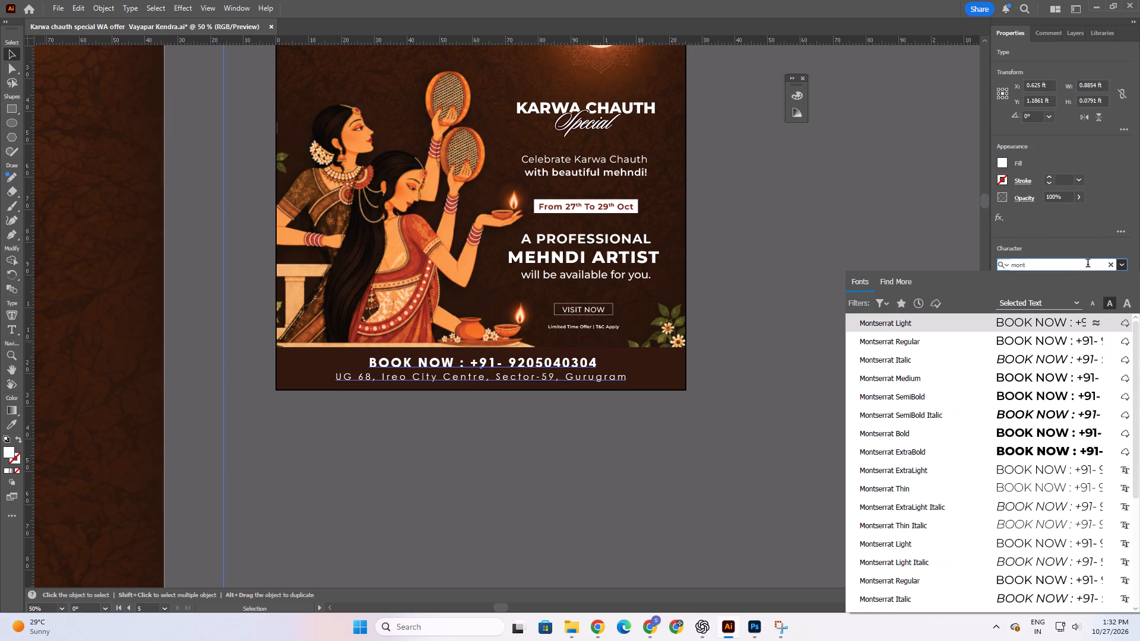
left_click(904, 382)
left_click(495, 443)
Set only the BOOK NOW line of the Ireo contact text to the ExtraBold style.
double_click(473, 365)
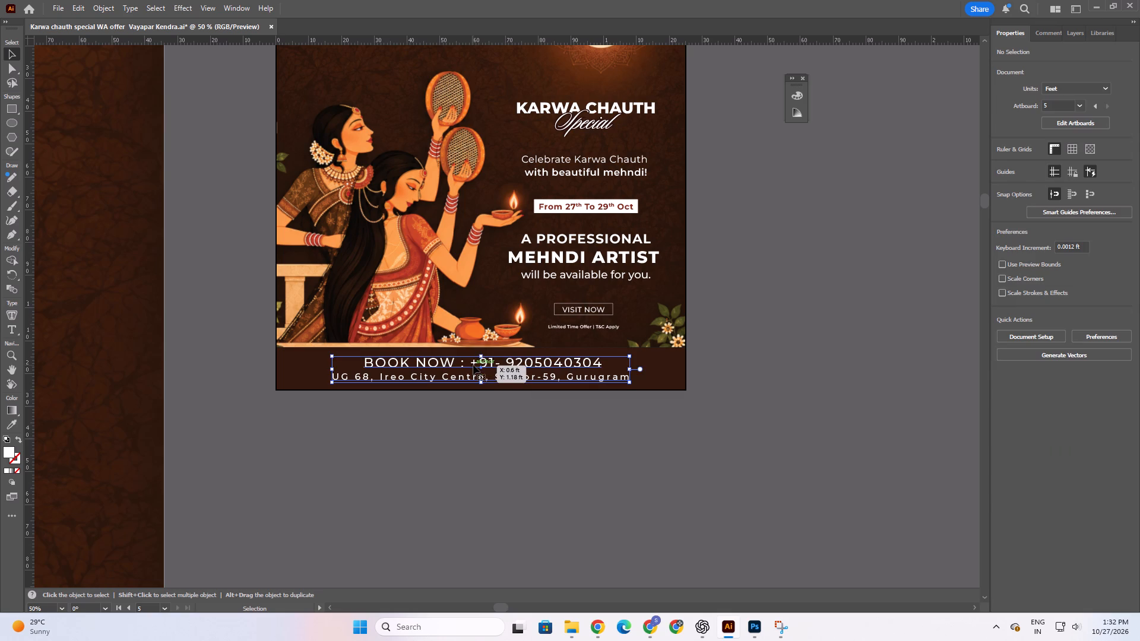
left_click(360, 363)
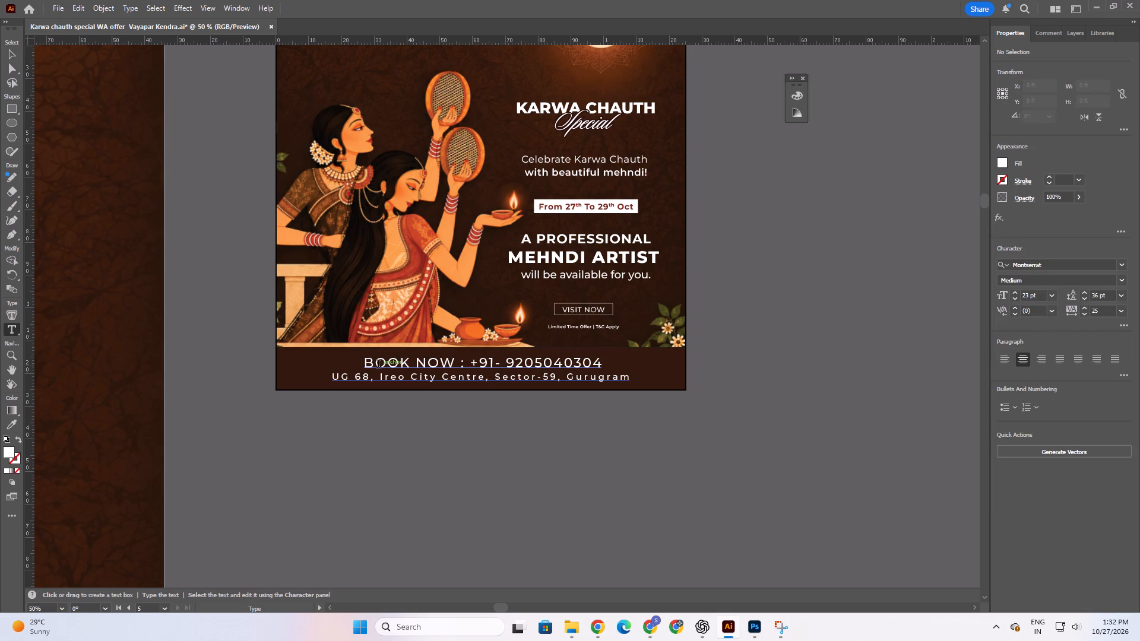
left_click_drag(367, 366, 693, 362)
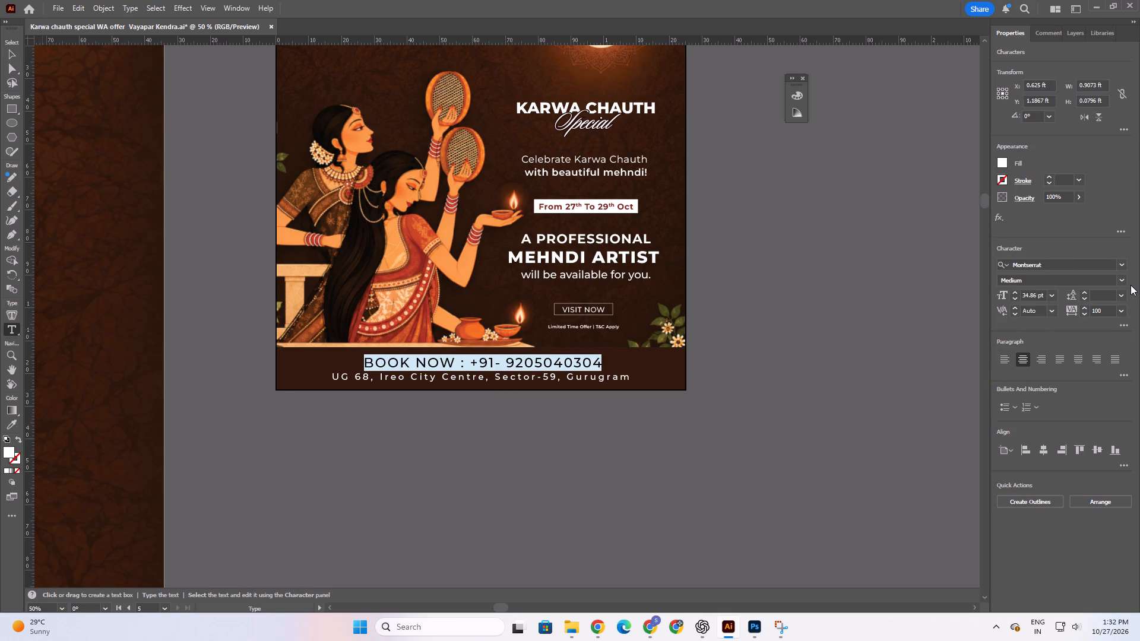
left_click(1126, 278)
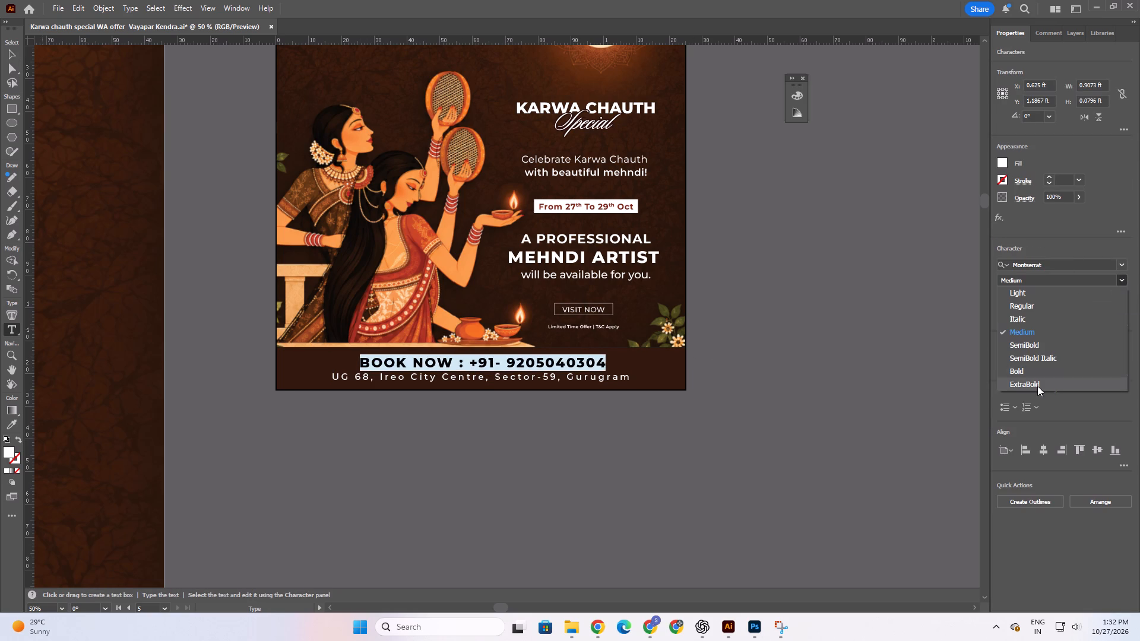
left_click(1037, 386)
Insert a space between +91 and the hyphen in the Ireo booking line.
left_click(495, 363)
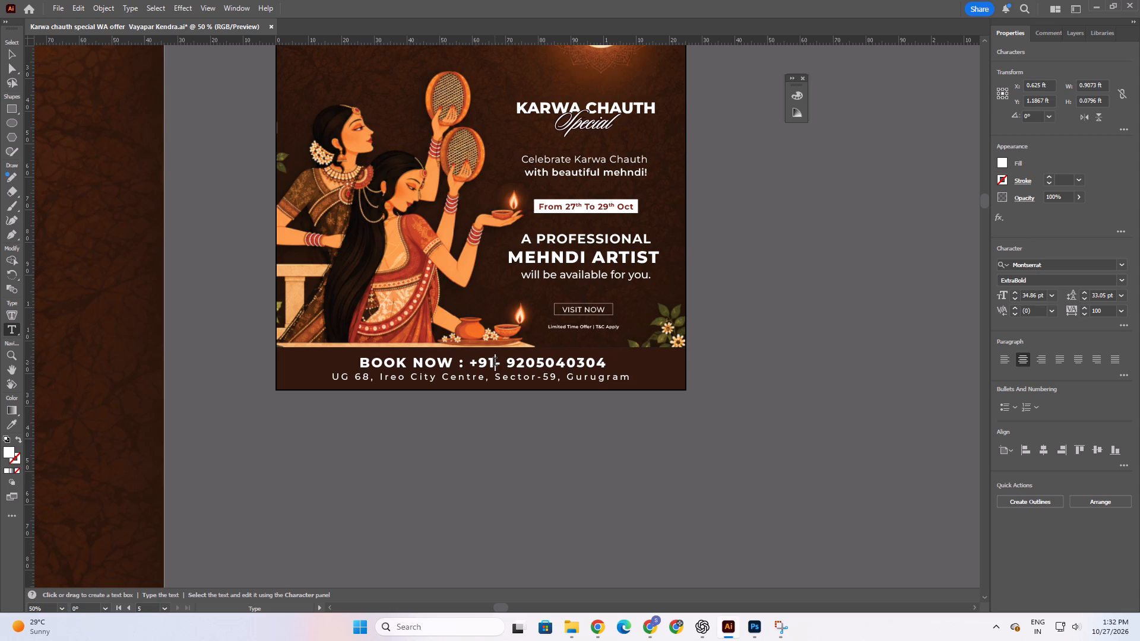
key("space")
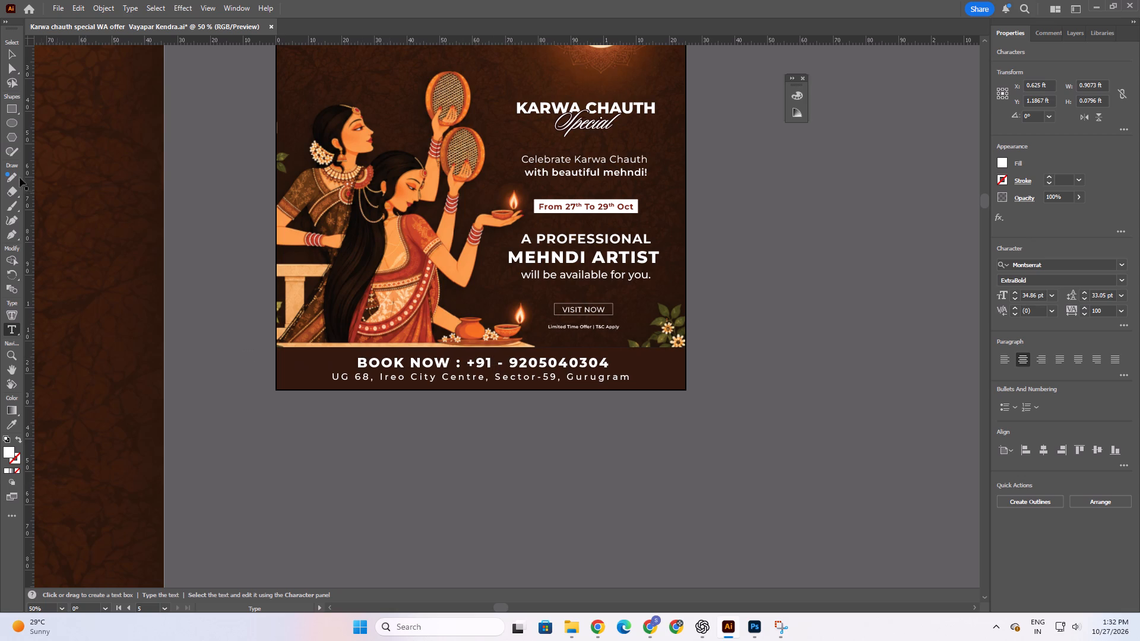
left_click(5, 59)
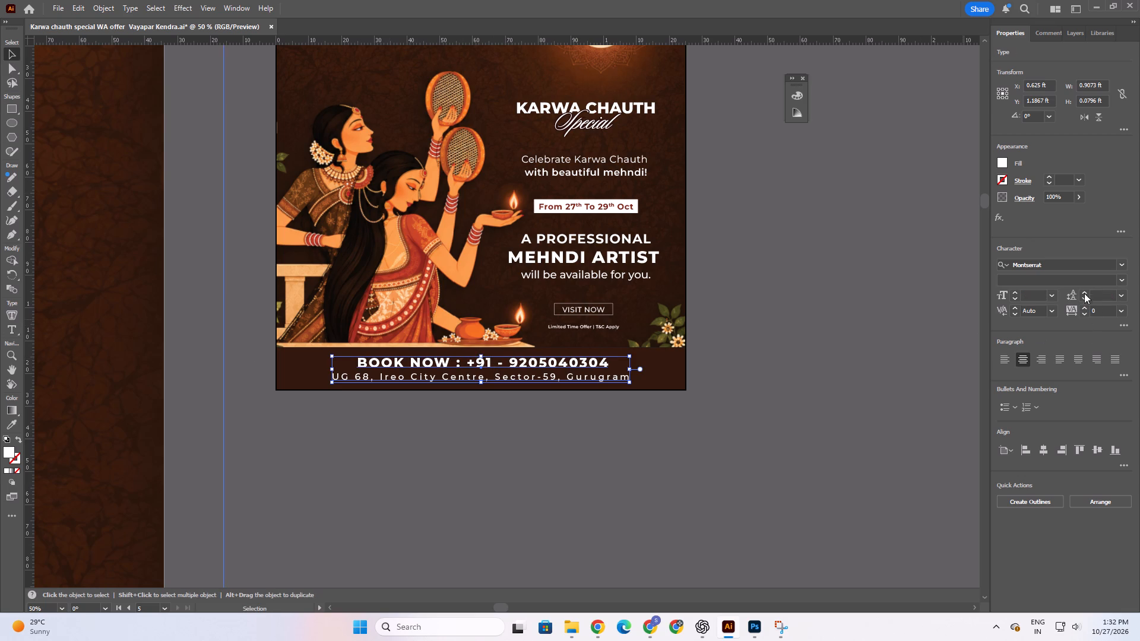
Set the leading of the whole Ireo contact text to 36 pt and deselect it.
double_click(1084, 293)
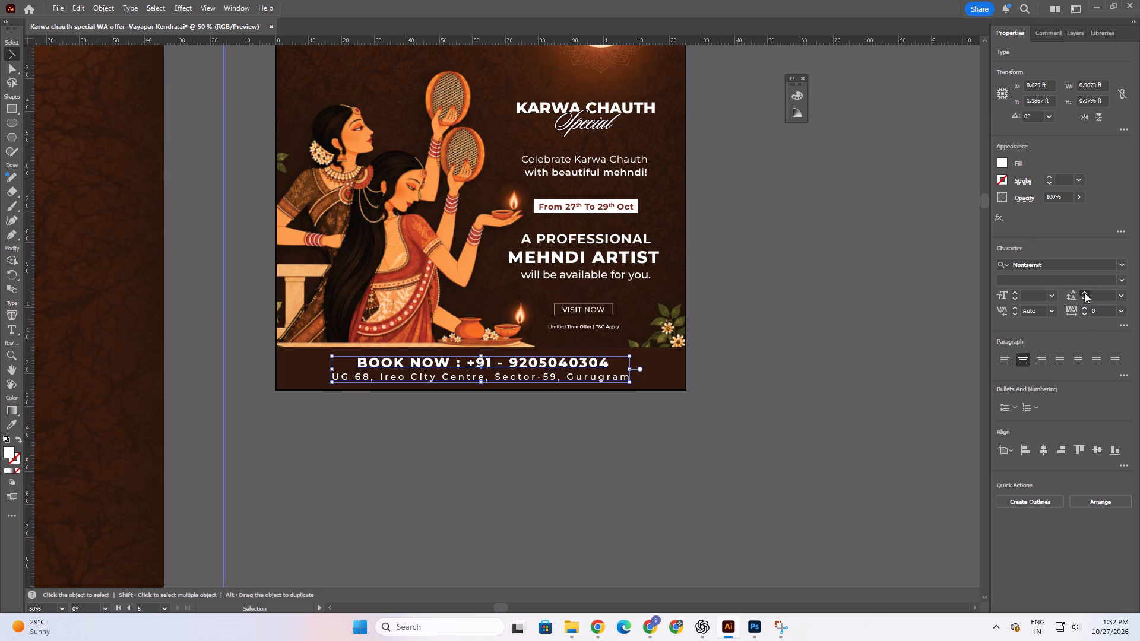
left_click(1084, 293)
left_click(1122, 297)
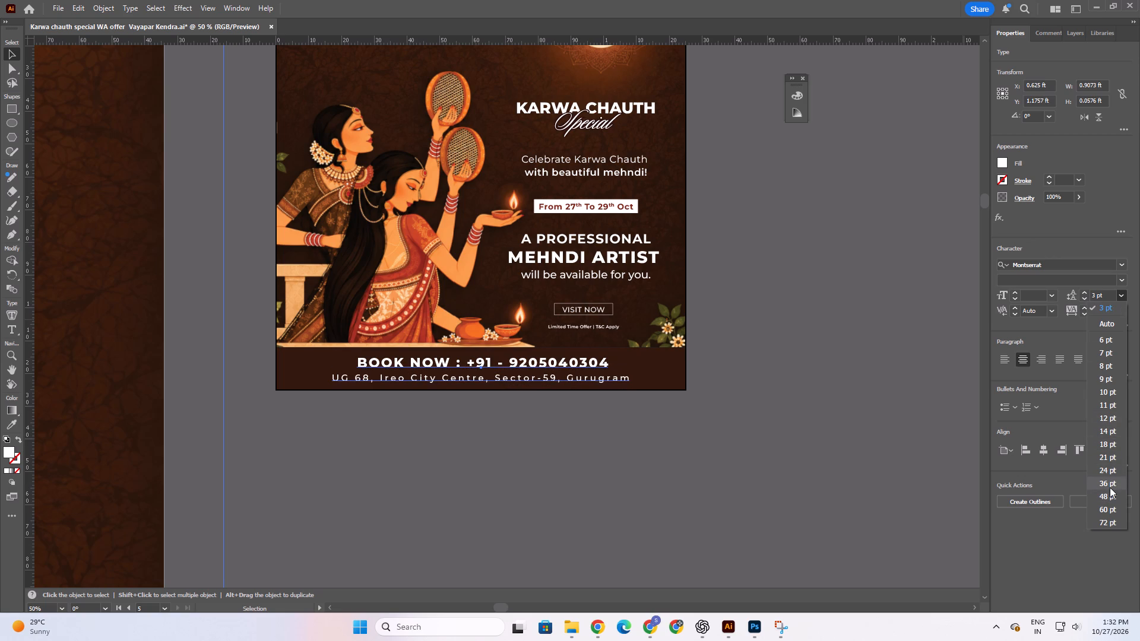
left_click(1110, 487)
left_click(721, 490)
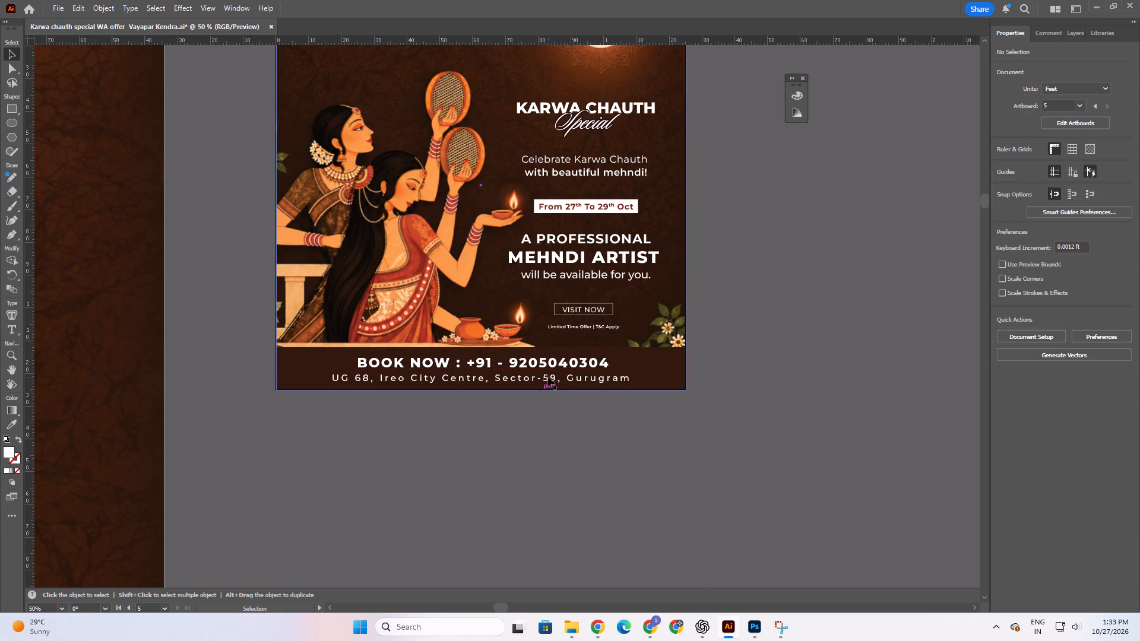
Centre the Ireo contact text horizontally on its poster, and deselect it.
left_click(548, 377)
double_click(1050, 449)
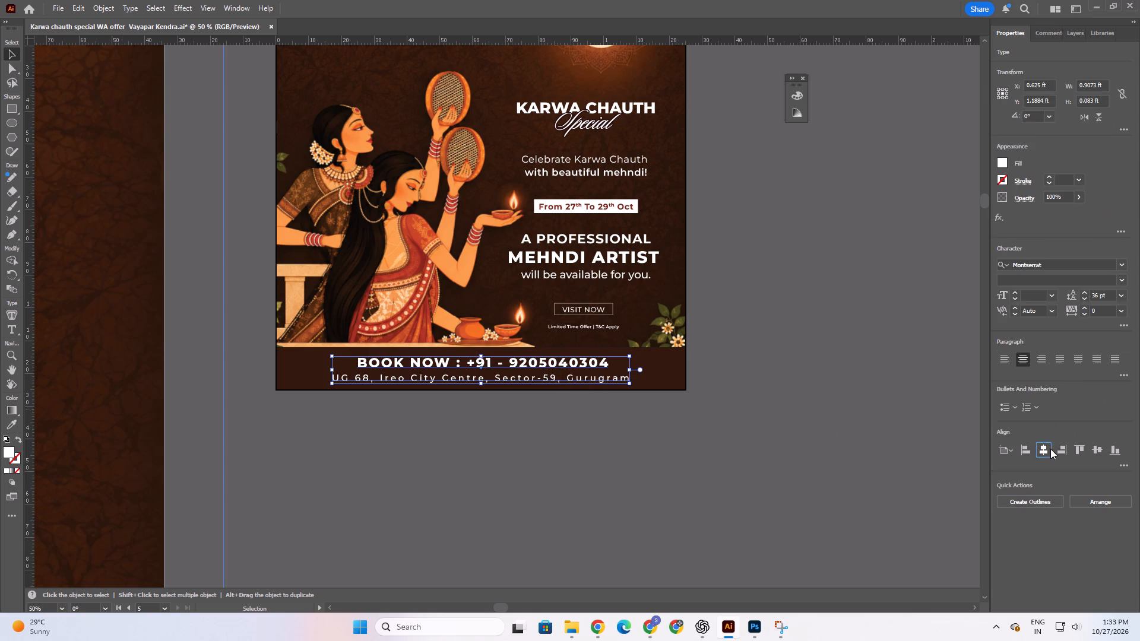
left_click(645, 448)
Set the tracking of the Ireo address line alone to 100.
double_click(539, 377)
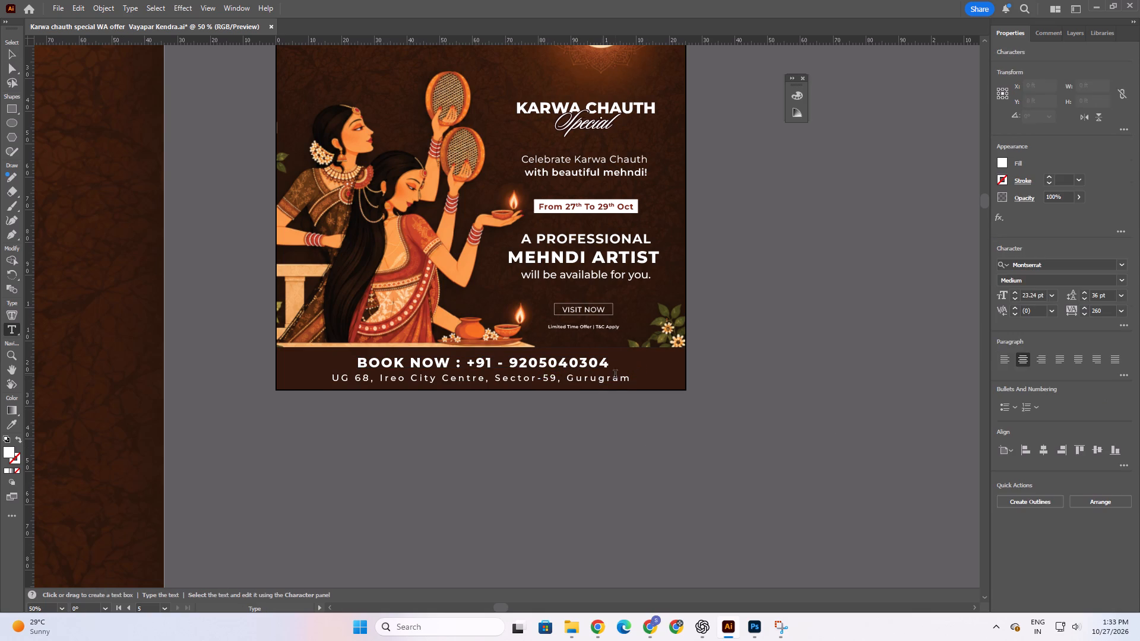
left_click_drag(629, 380, 115, 372)
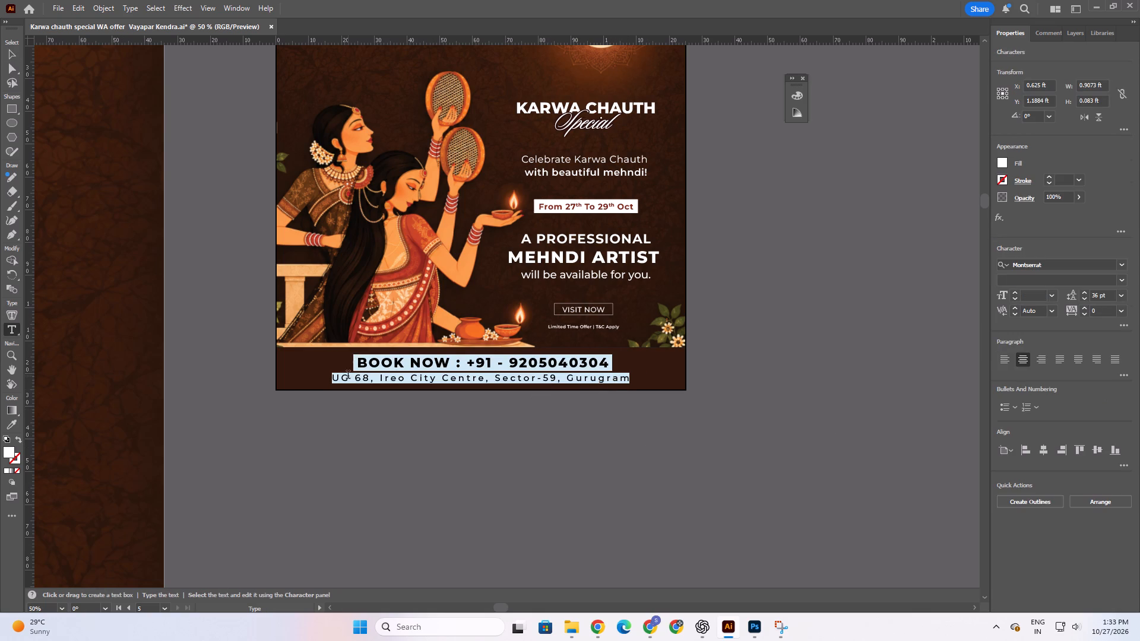
left_click(332, 379)
left_click_drag(332, 379, 333, 379)
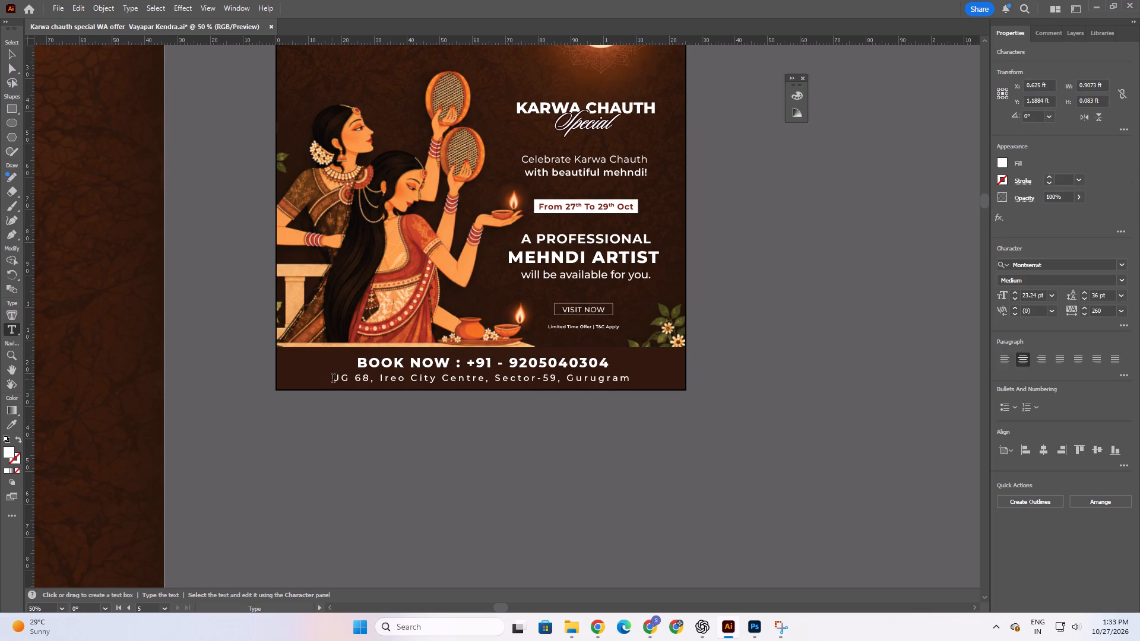
left_click_drag(333, 379, 714, 379)
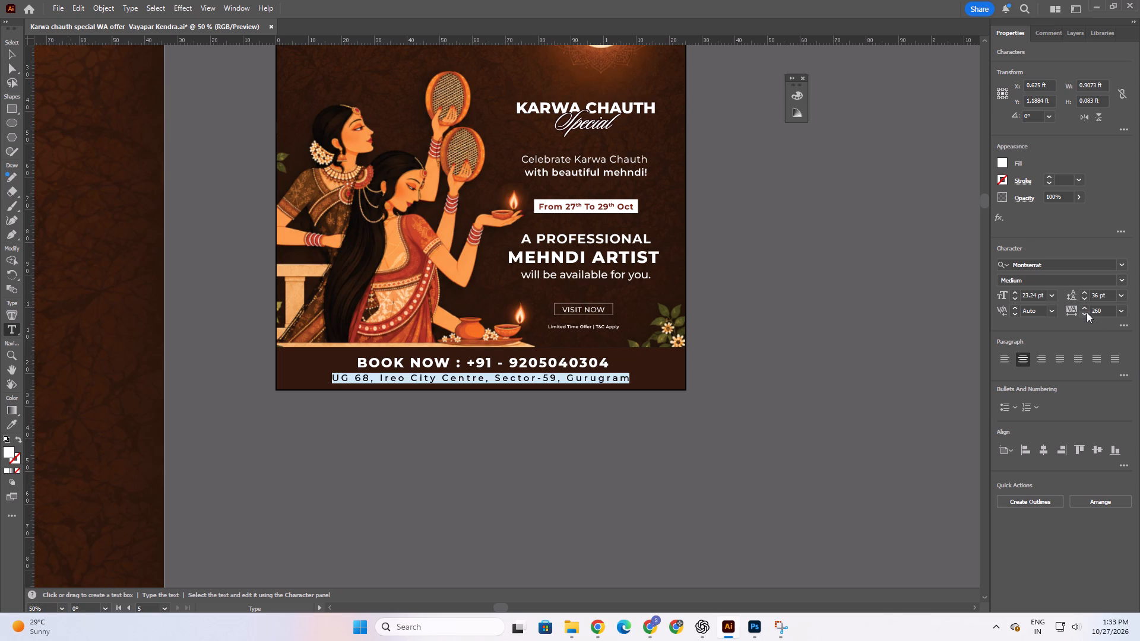
left_click(1087, 312)
left_click(1120, 312)
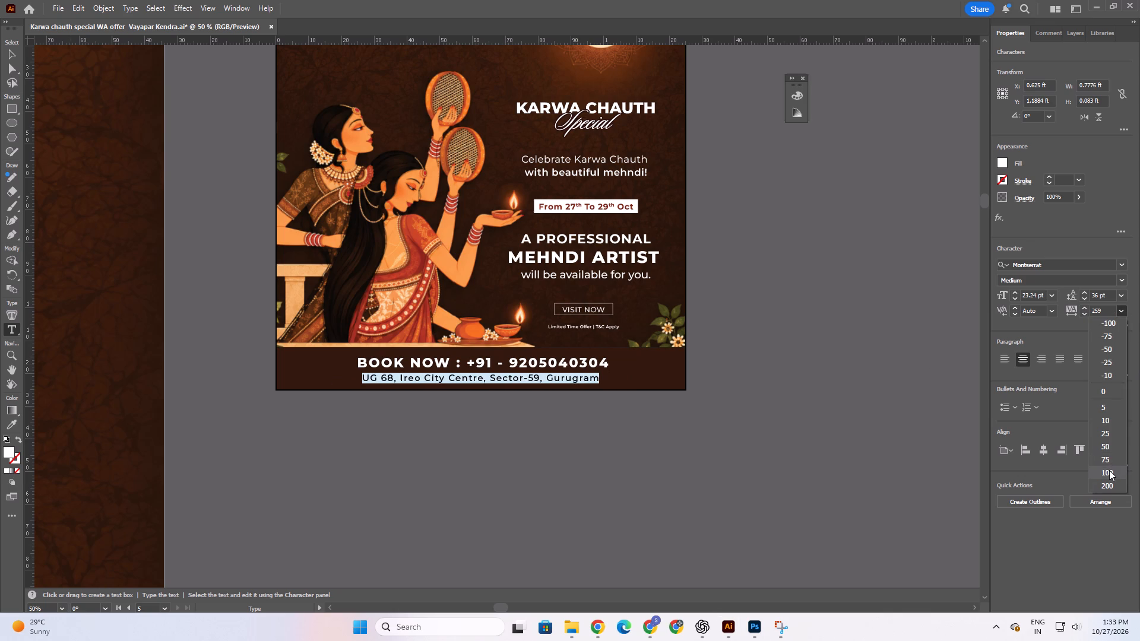
left_click(1109, 470)
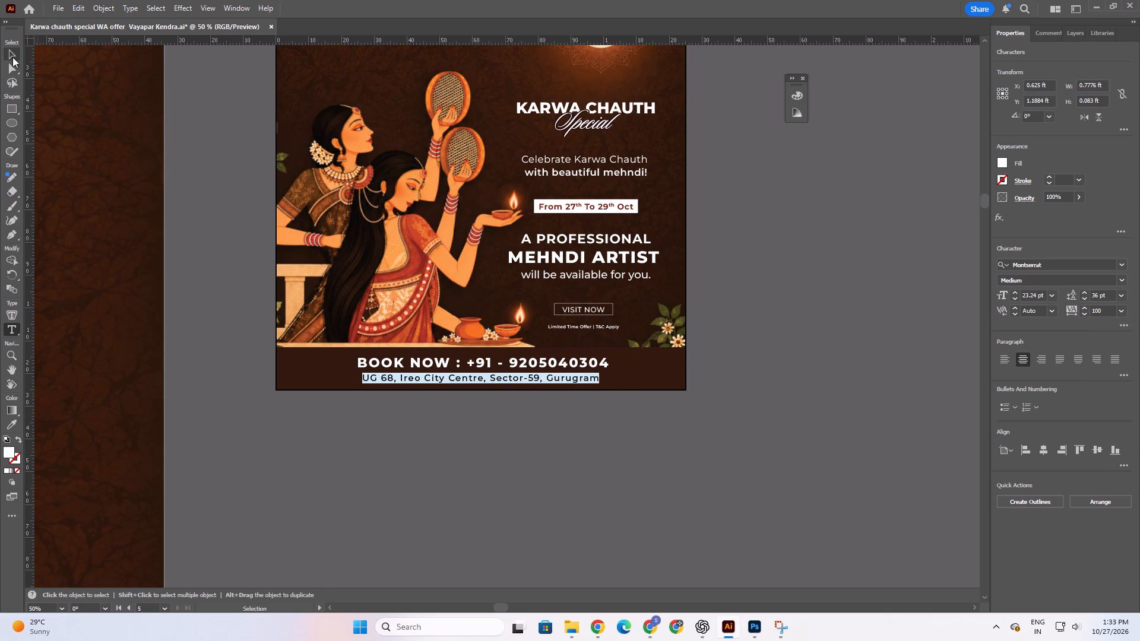
Centre the whole Ireo contact text block horizontally on its poster again, and deselect it.
left_click(12, 57)
left_click(1047, 453)
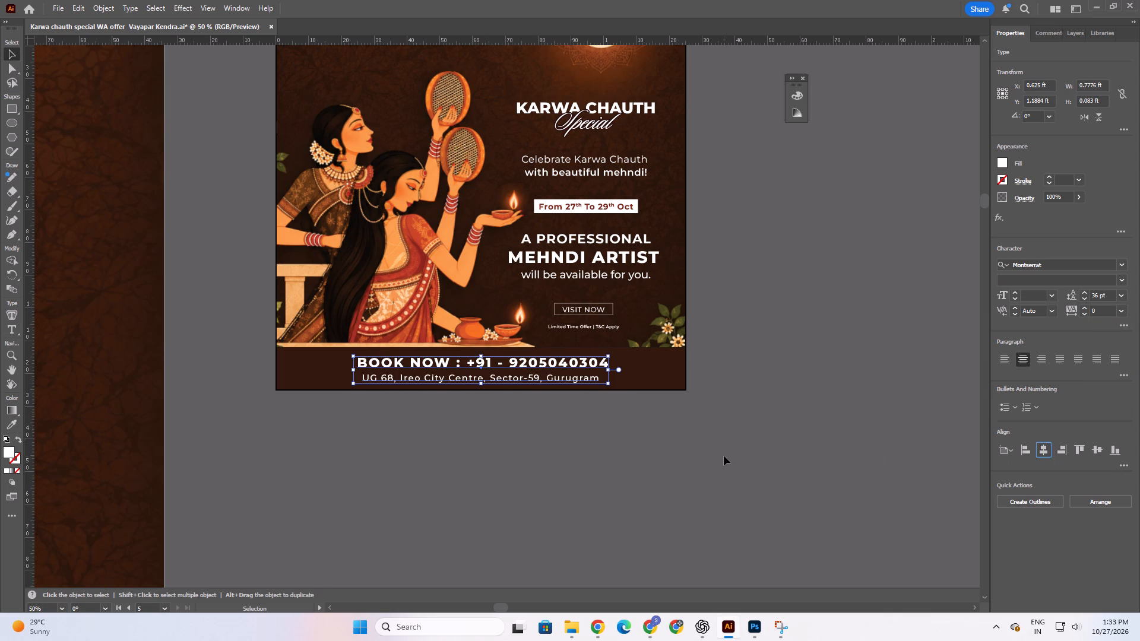
left_click(718, 460)
Select the clipped artwork of the square Vyapar Kendra poster.
scroll(644, 379, "up", 2)
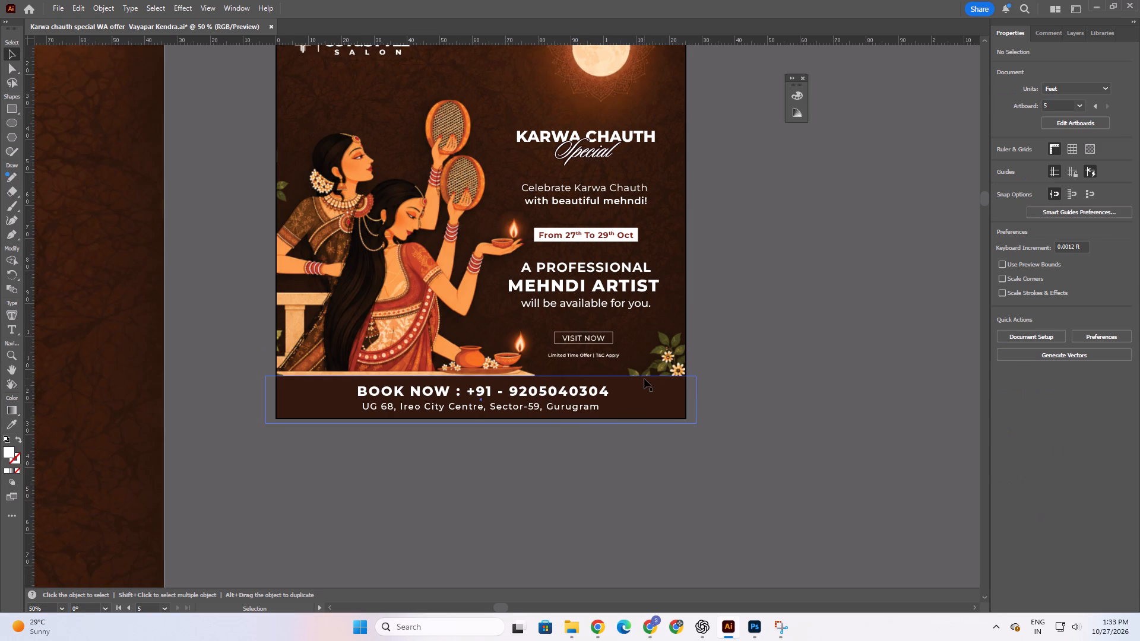
scroll(727, 395, "up", 10)
scroll(730, 395, "down", 13)
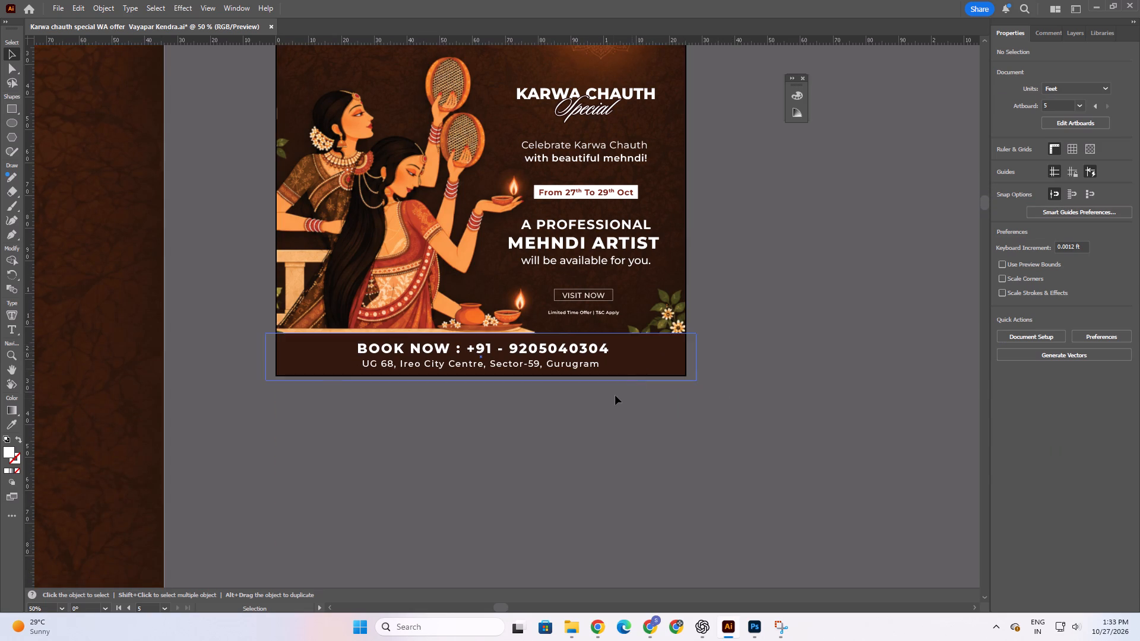
scroll(613, 399, "down", 5, "alt")
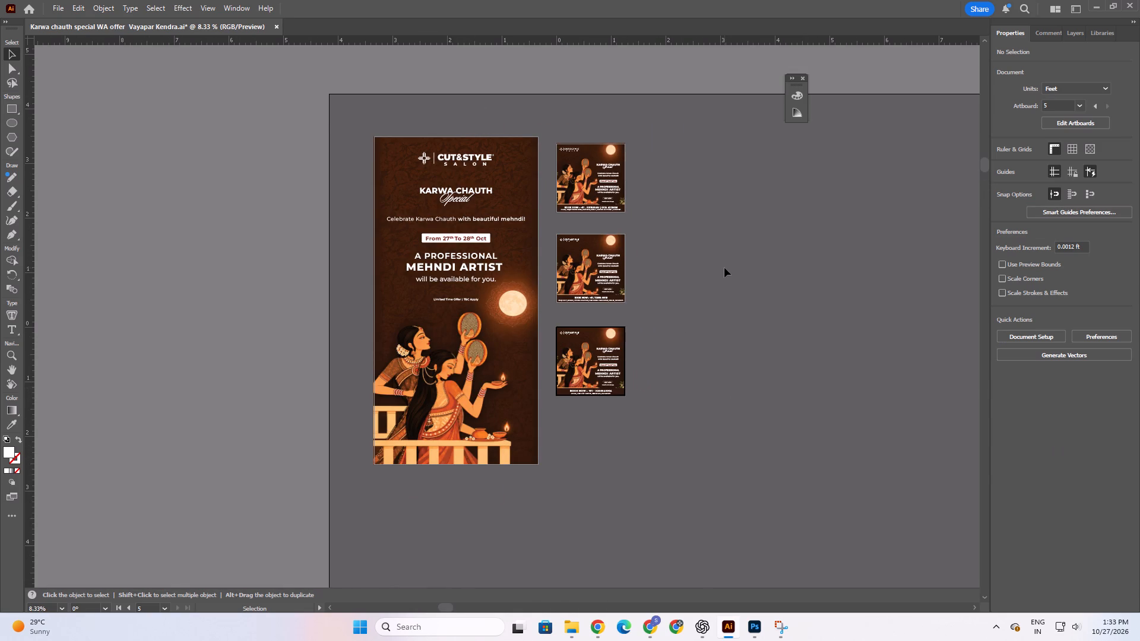
scroll(724, 268, "up", 2)
scroll(666, 239, "up", 3, "alt")
scroll(642, 205, "up", 5)
left_click(641, 201)
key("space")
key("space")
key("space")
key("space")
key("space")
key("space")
left_click_drag(496, 187, 625, 172)
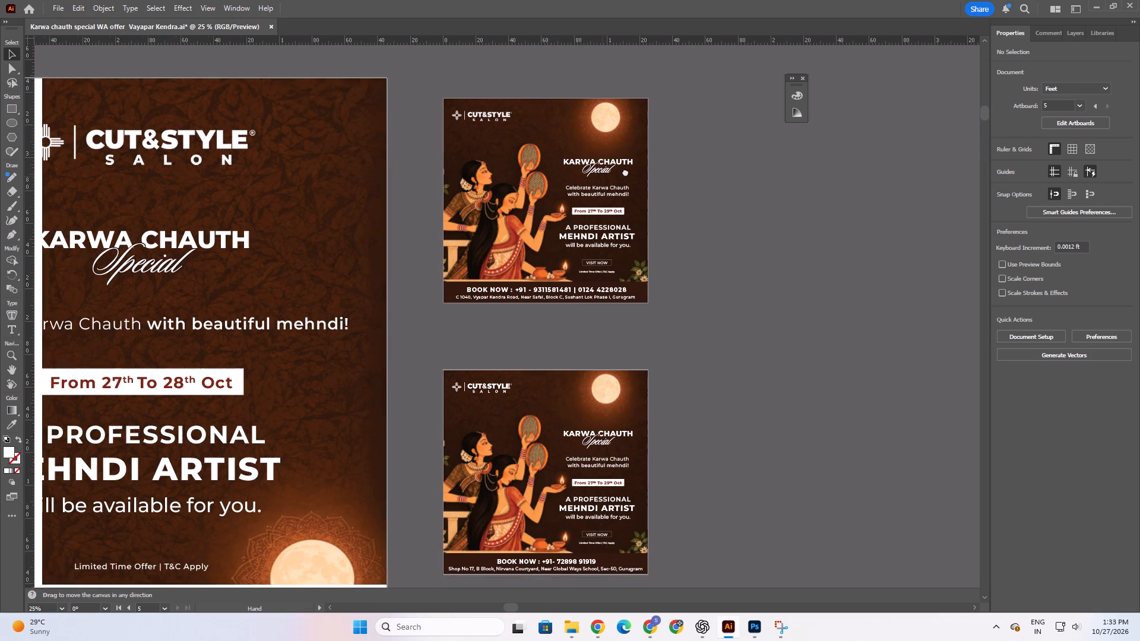
left_click_drag(625, 172, 632, 169)
left_click(777, 223)
left_click(585, 92)
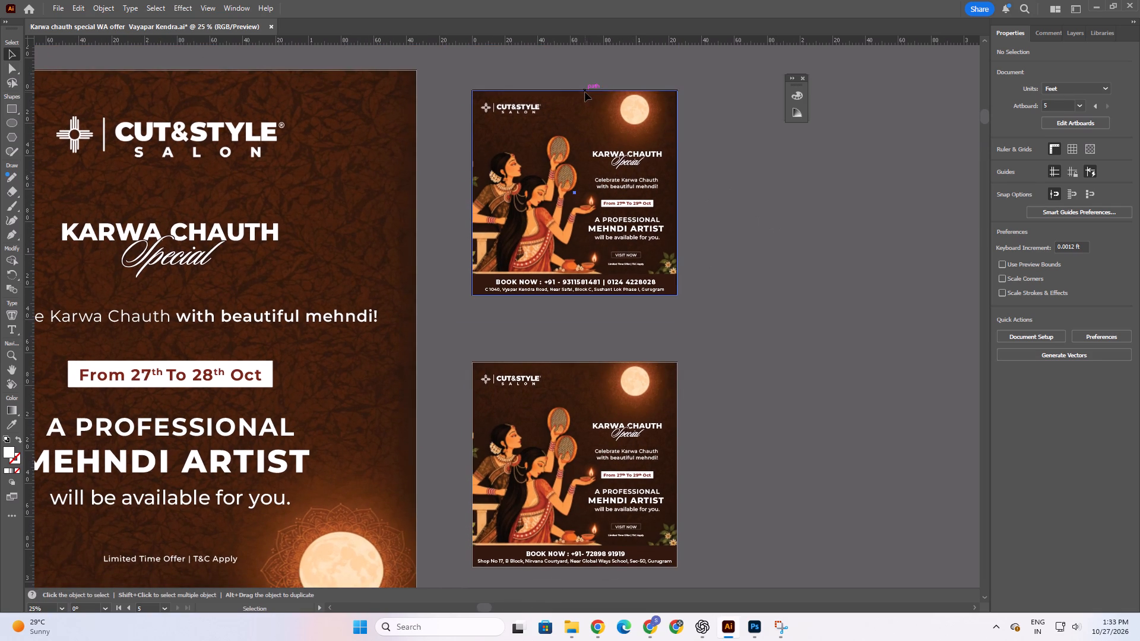
Save the Karwa Chauth offer document under its existing name.
left_click(62, 8)
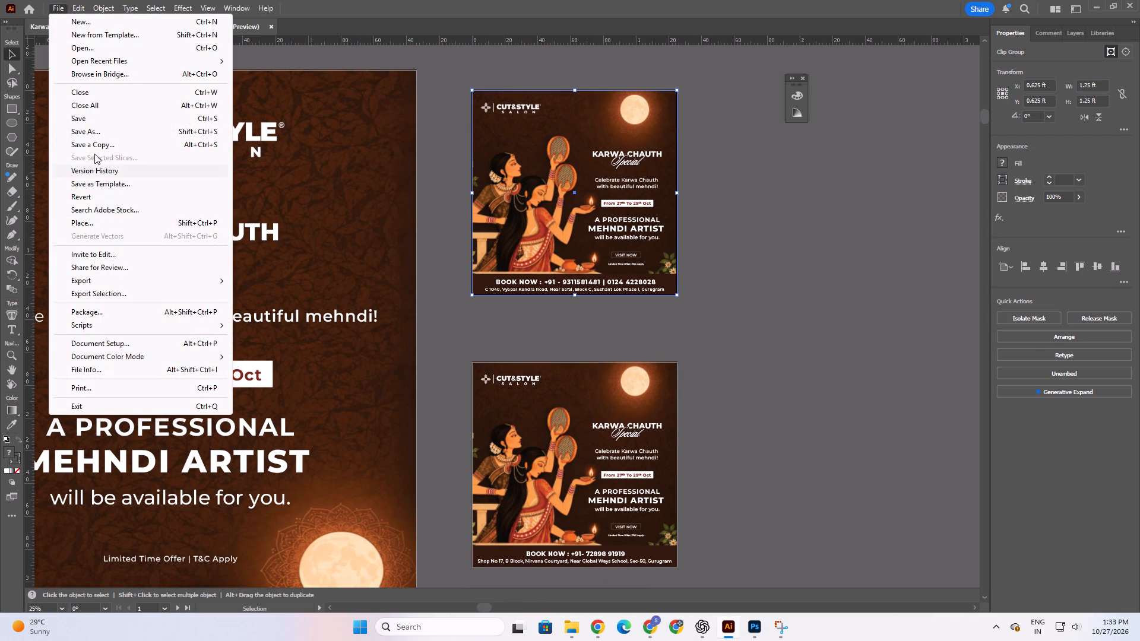
left_click(97, 125)
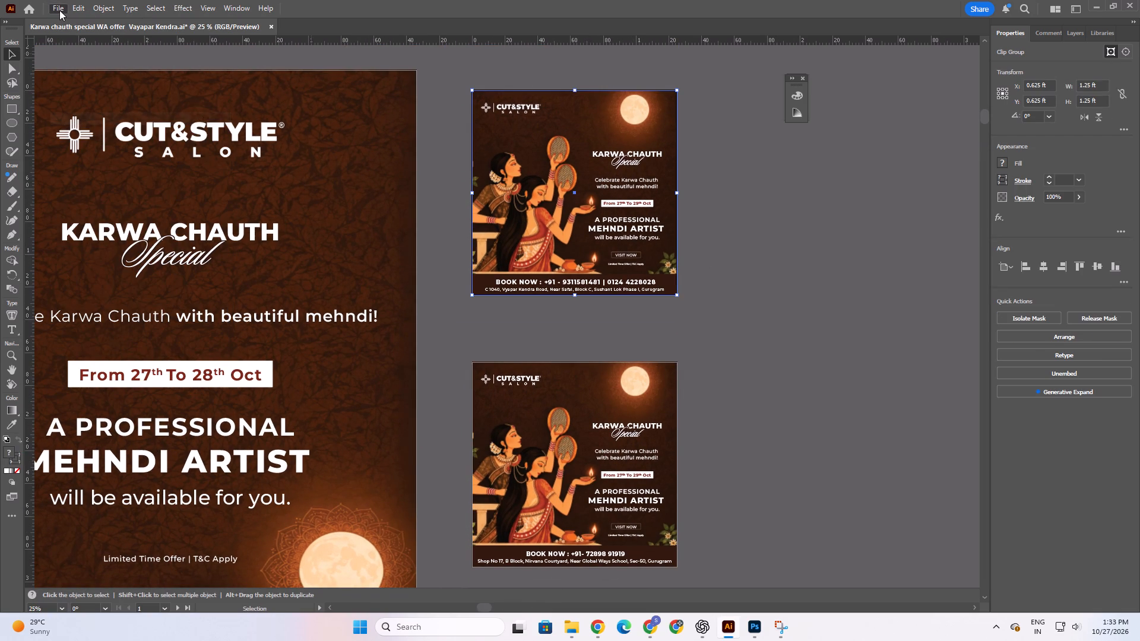
Open the file commands for the selected Vyapar Kendra poster.
left_click(59, 10)
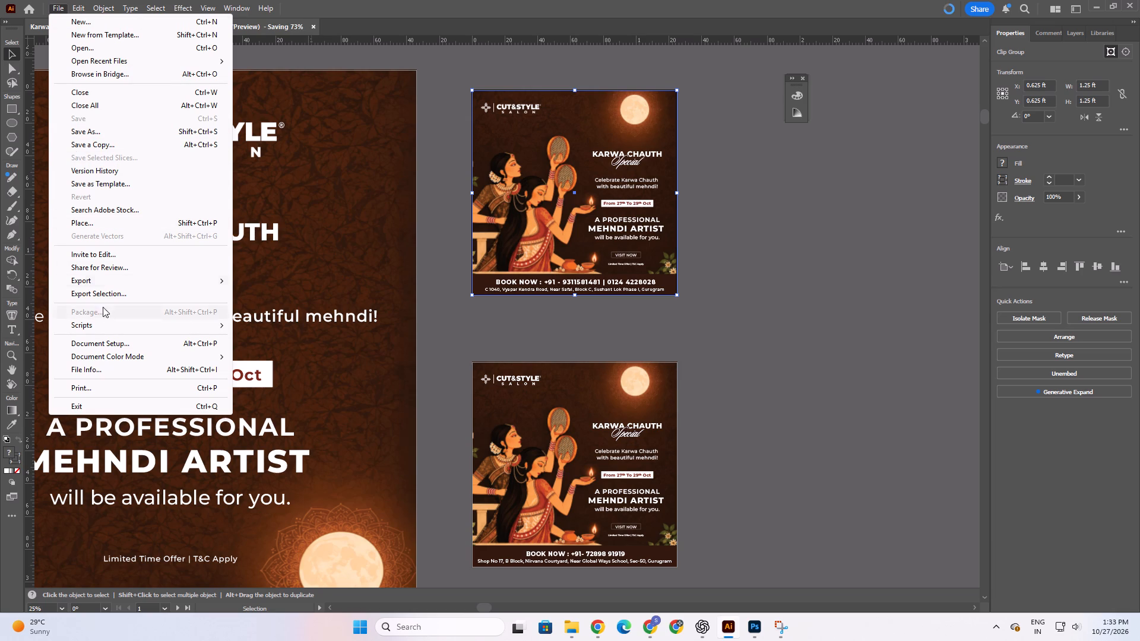
Export the Vyapar Kendra square poster with Save for Web as a PNG-24 named Karwa-chauth-special-WA-offer--Vayapar-Kendra in the VAYAPAR KENDRA folder.
left_click(108, 281)
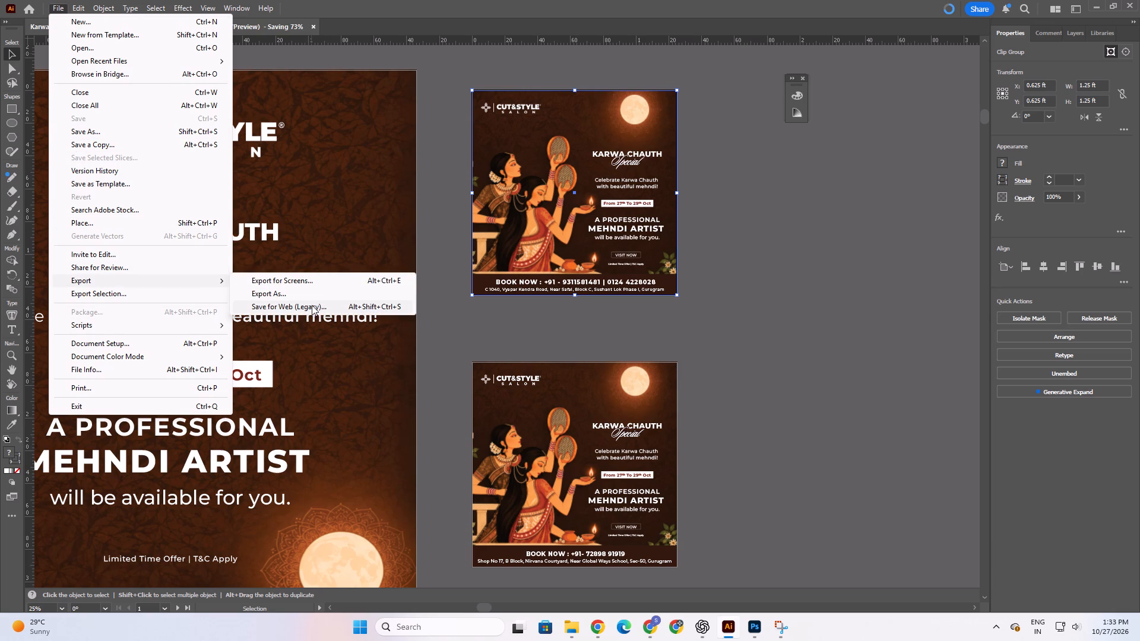
left_click(312, 305)
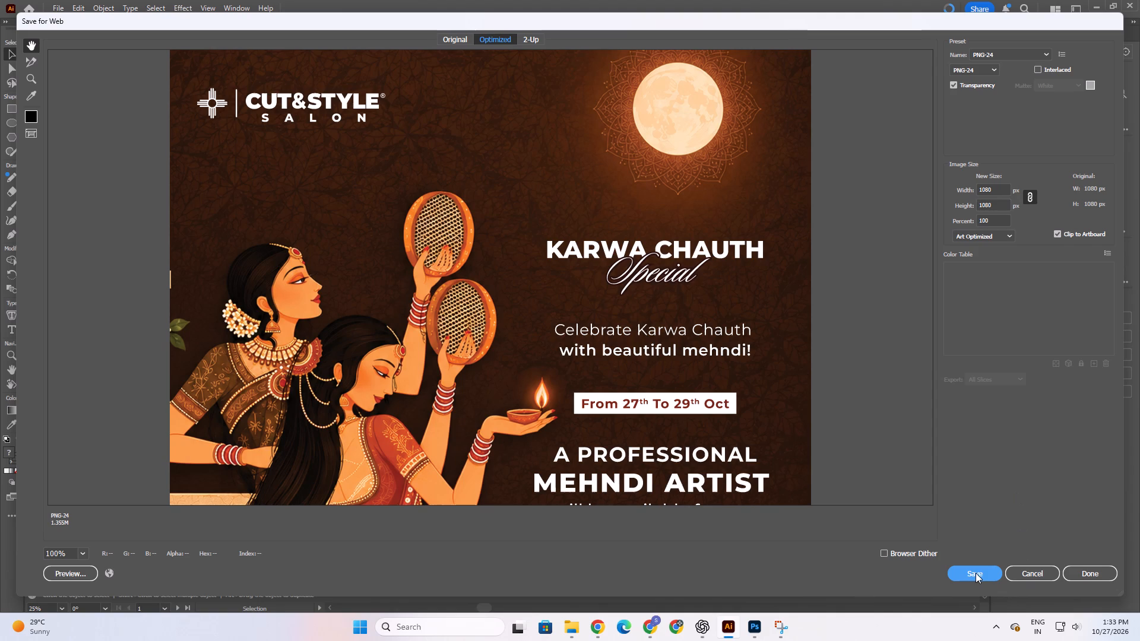
left_click(976, 572)
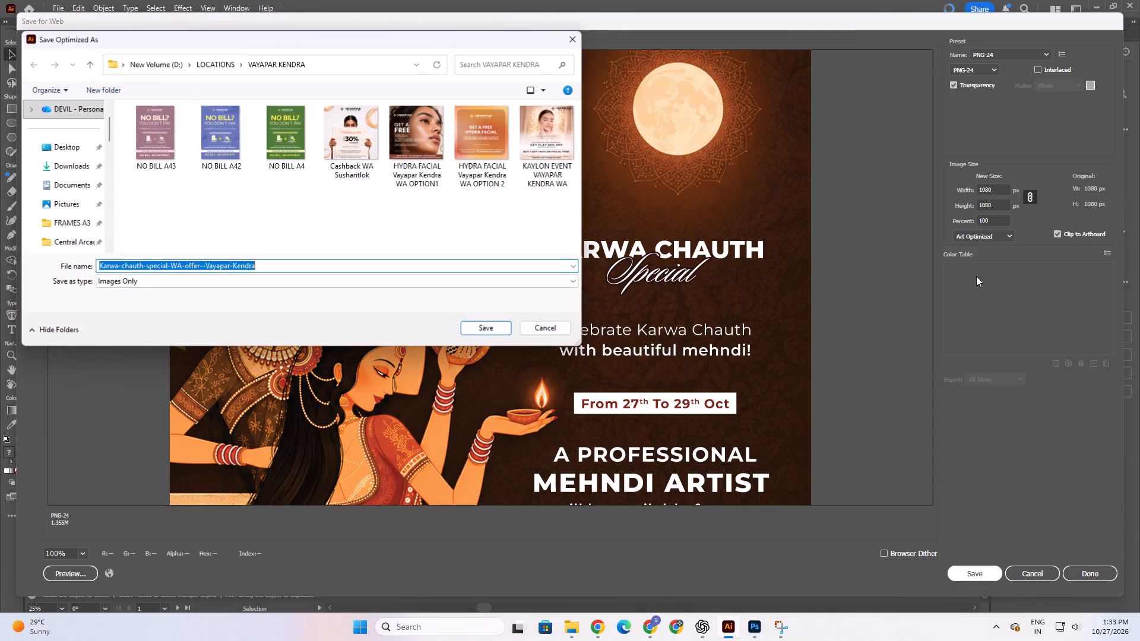
left_click(221, 64)
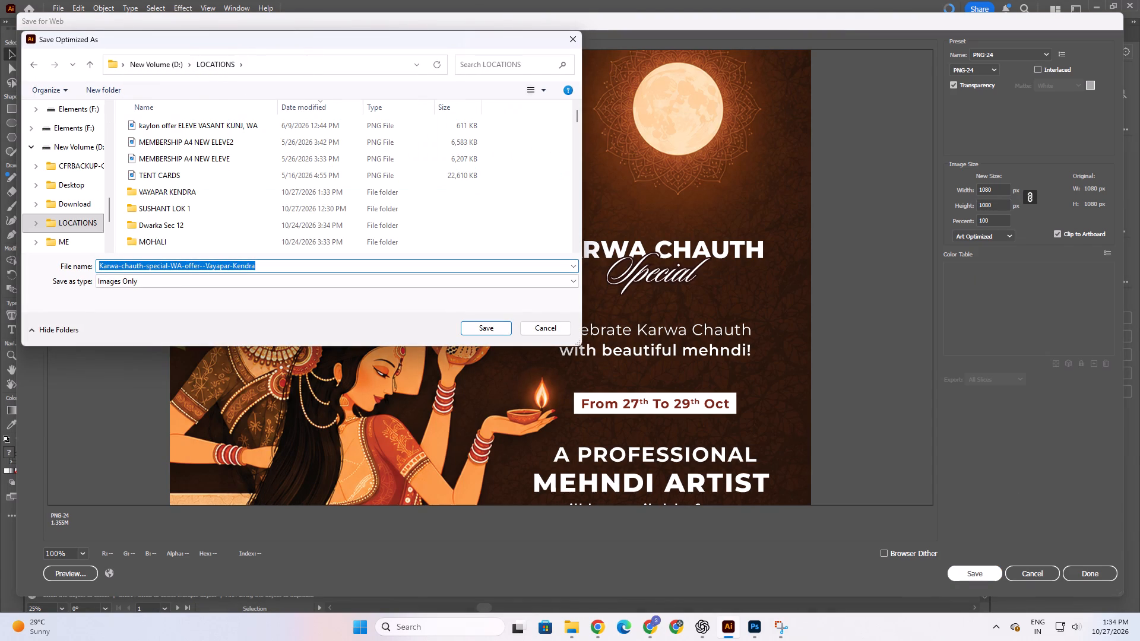
double_click(181, 196)
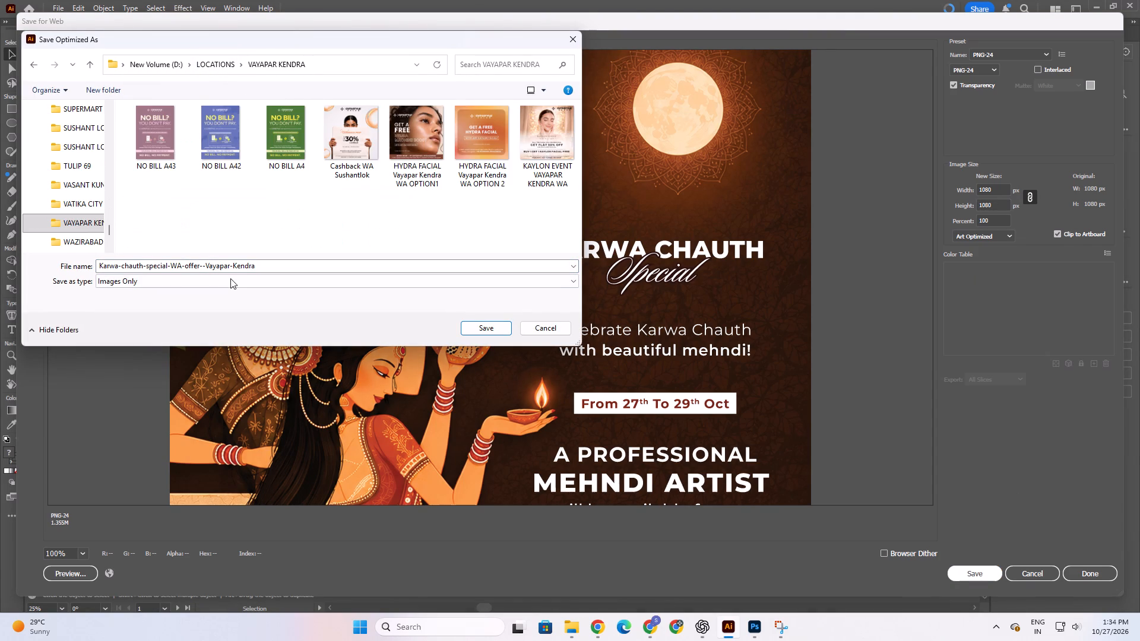
left_click(470, 329)
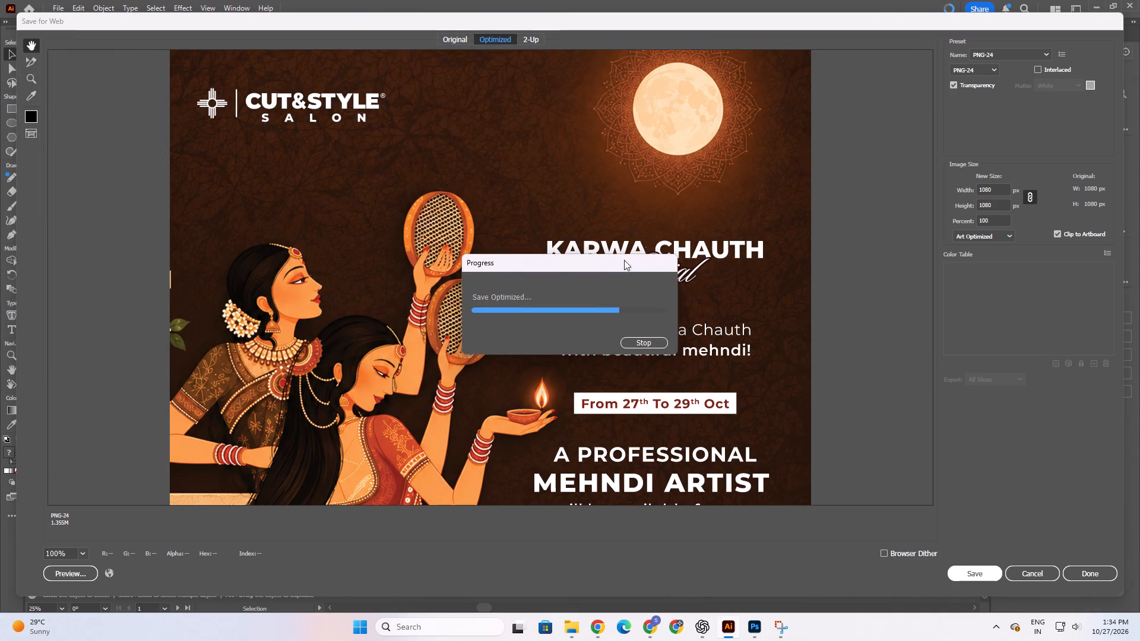
Export the Nirvana square poster with Save for Web as a PNG-24 named Karwa-chauth-special-WA-offer--Nirvana in the NIRVANA folder.
scroll(762, 339, "down", 15)
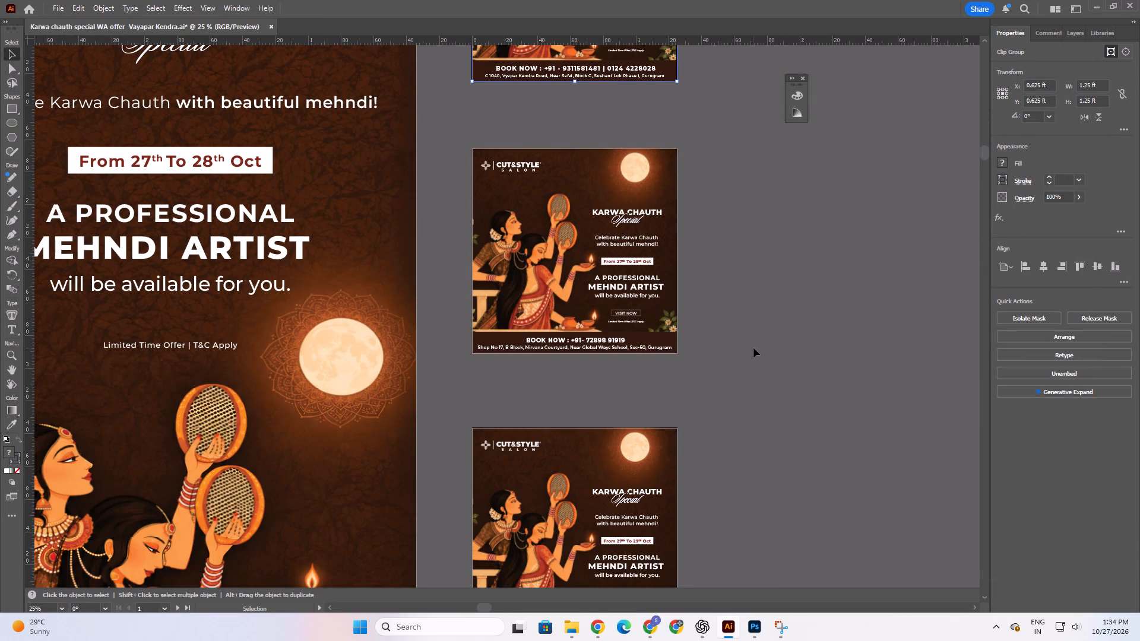
left_click(764, 330)
left_click(671, 270)
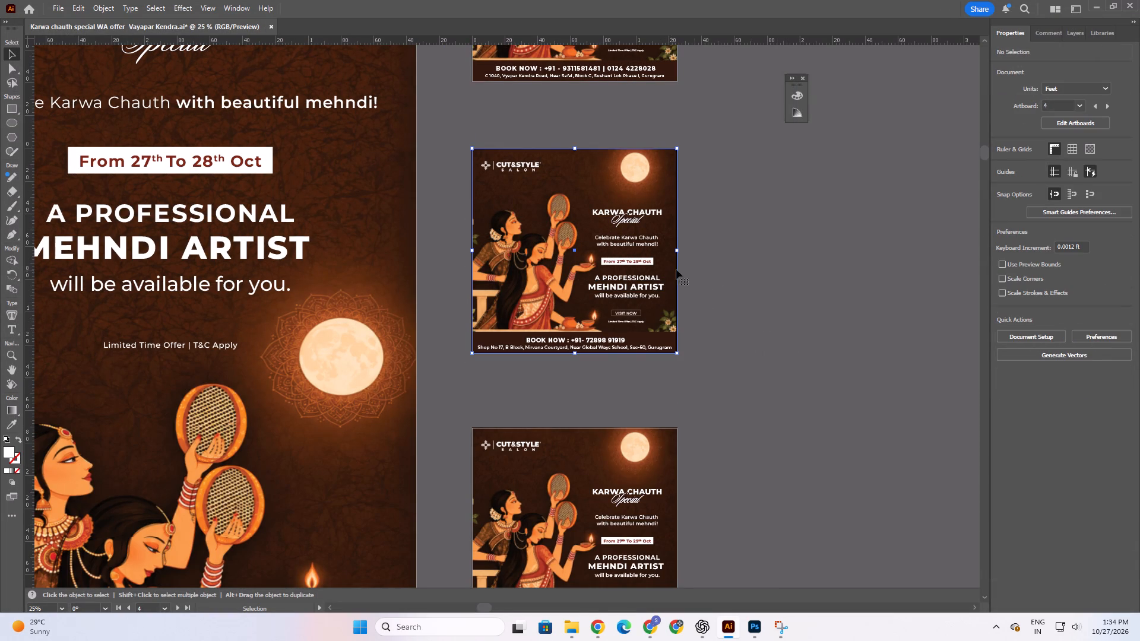
scroll(577, 331, "up", 3, "alt")
scroll(714, 372, "up", 1)
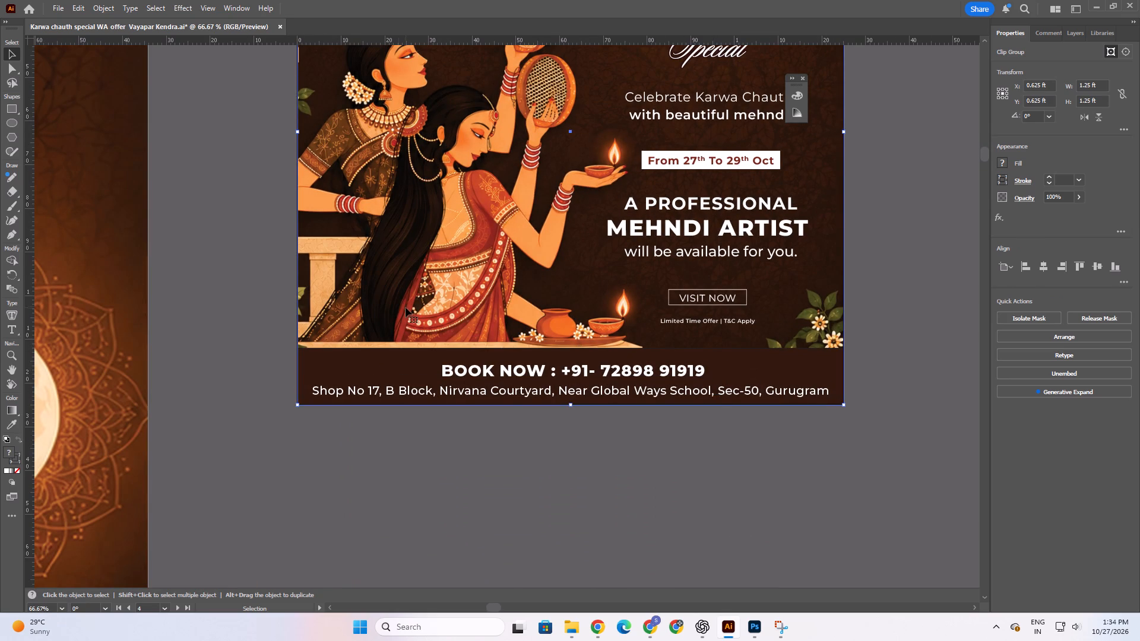
left_click(62, 10)
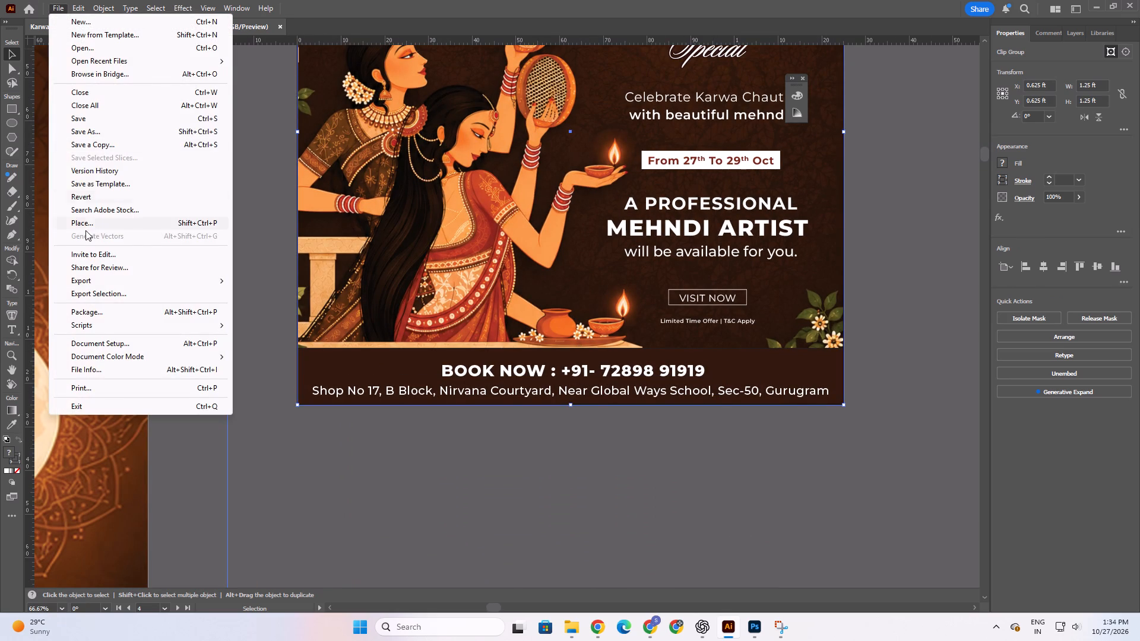
left_click(88, 287)
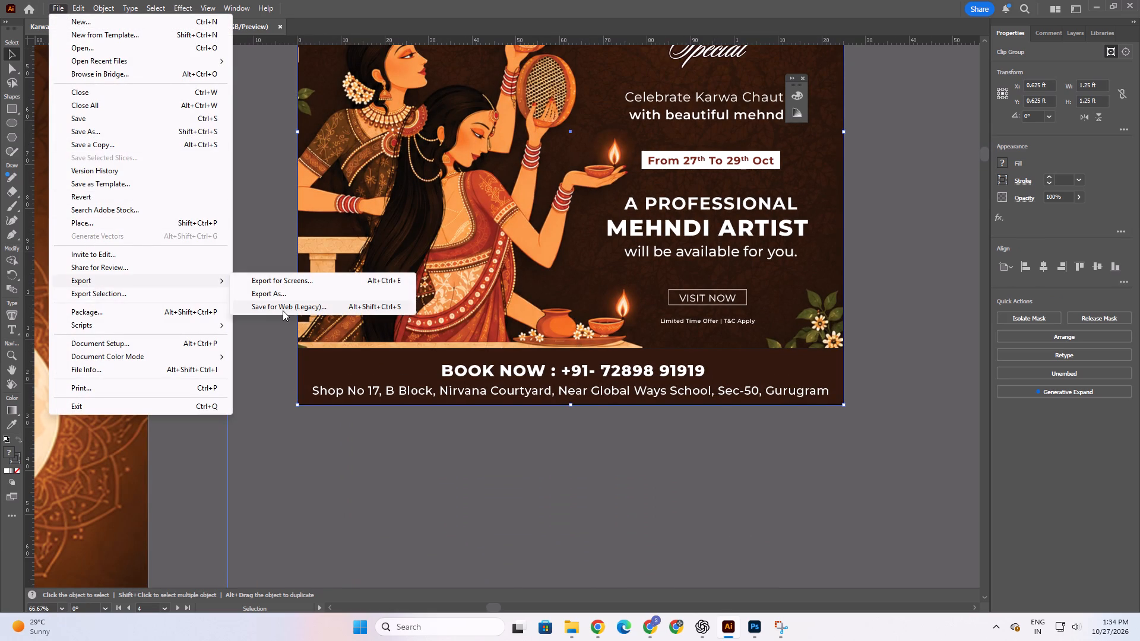
left_click(283, 306)
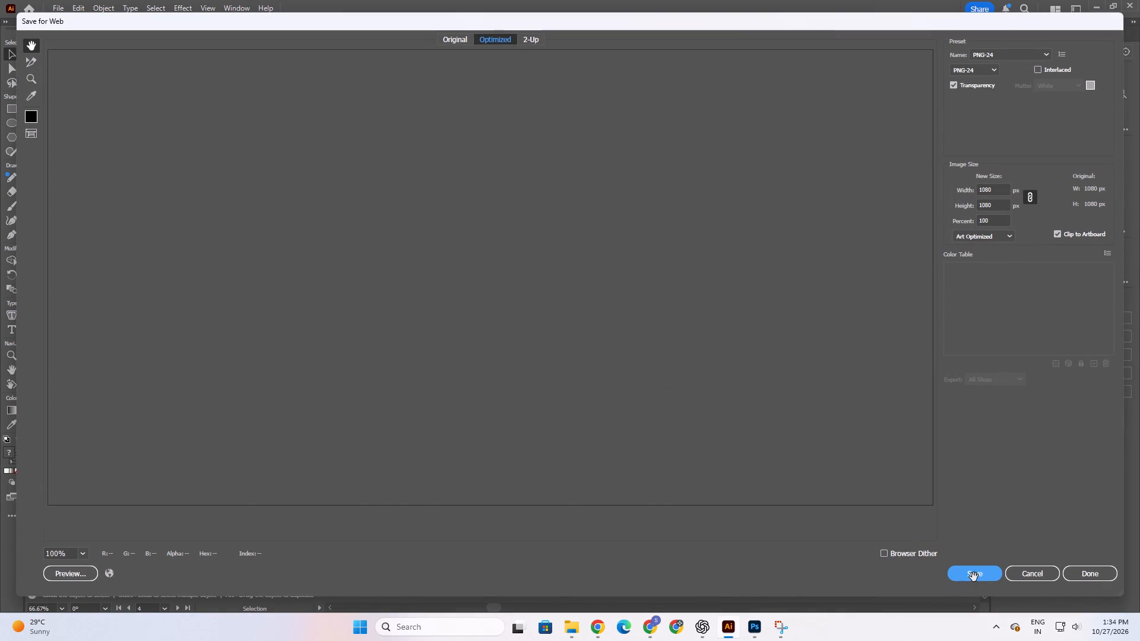
left_click(974, 577)
left_click(240, 63)
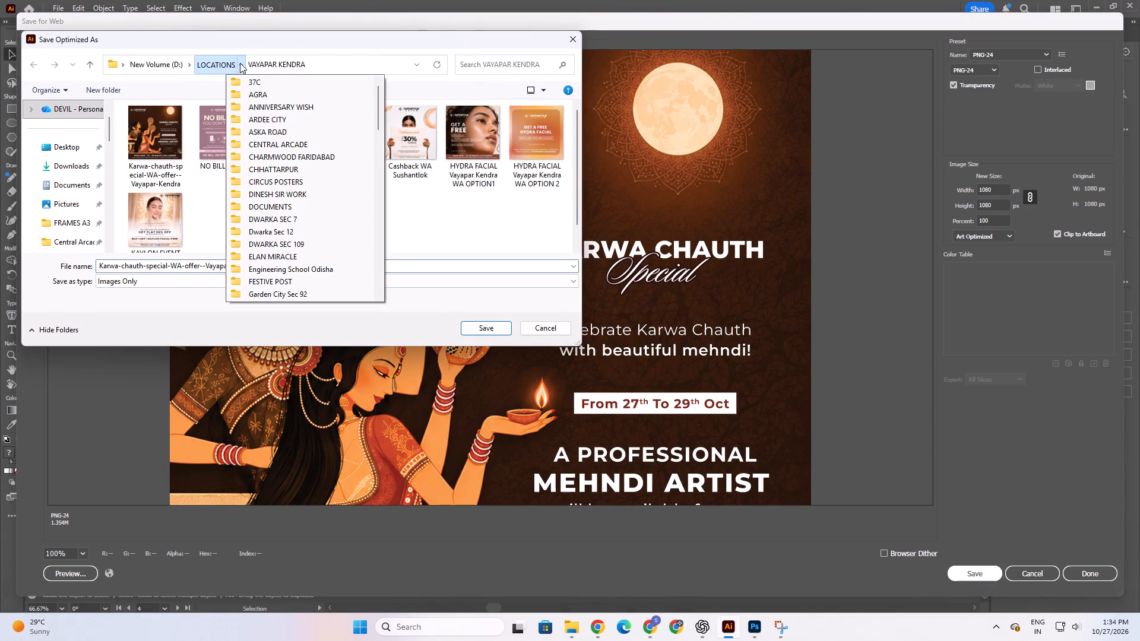
left_click(216, 63)
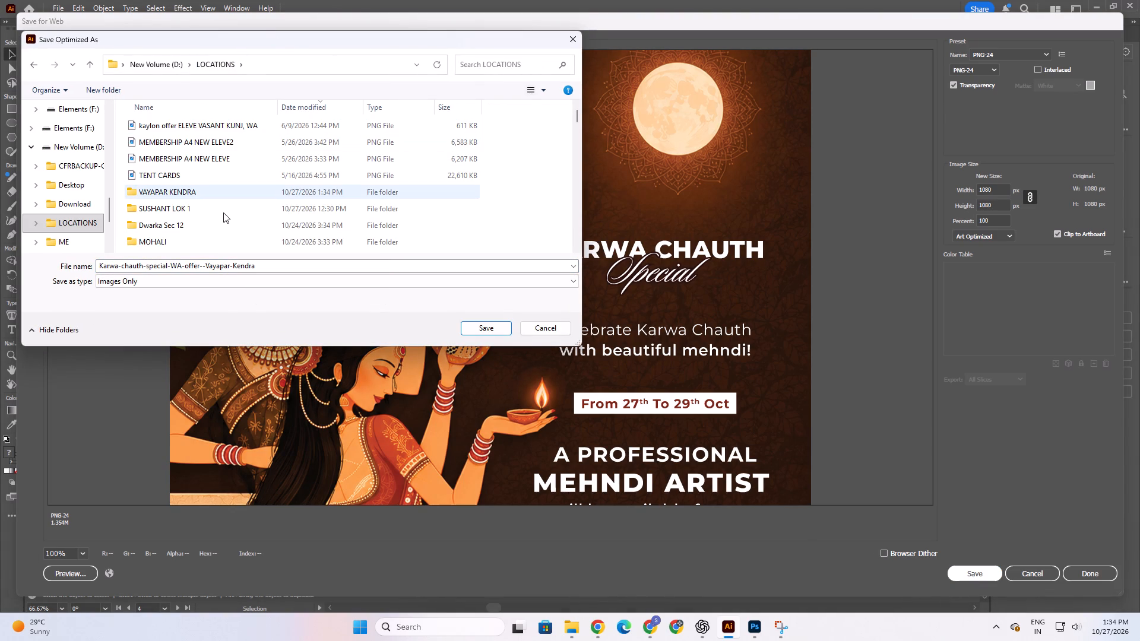
scroll(223, 212, "down", 2)
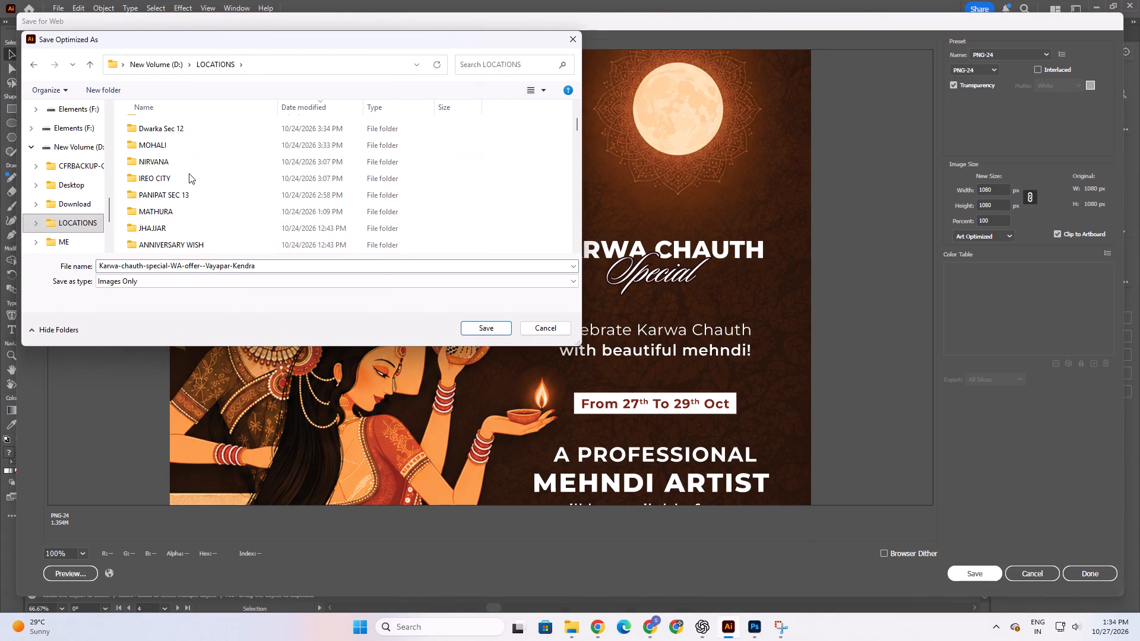
double_click(184, 165)
scroll(323, 159, "down", 4)
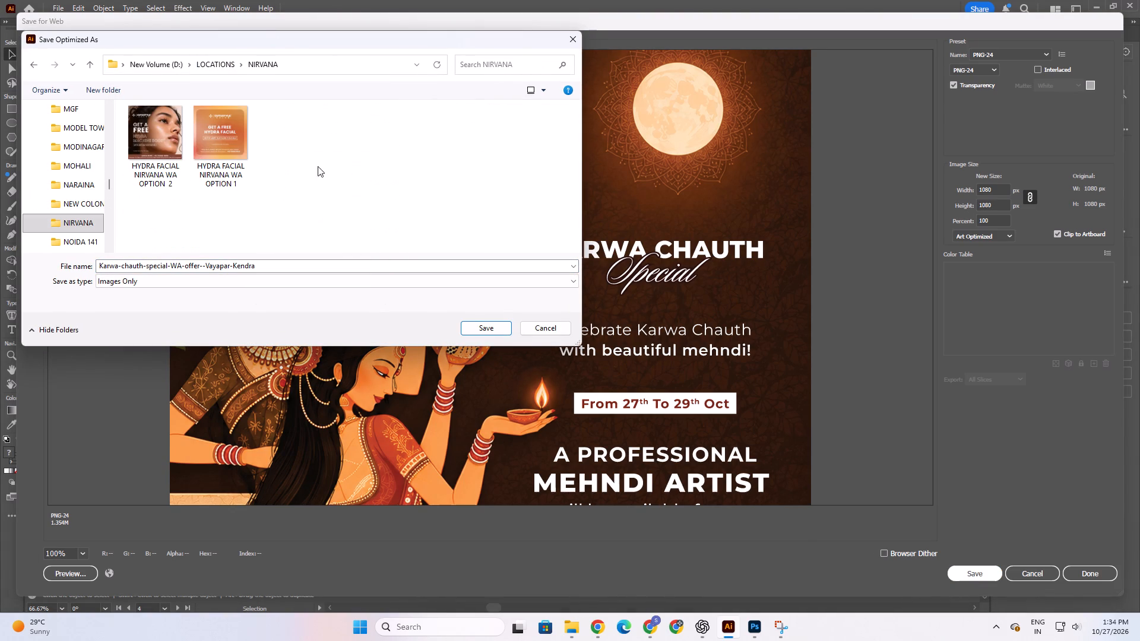
left_click(294, 267)
left_click_drag(273, 270, 233, 274)
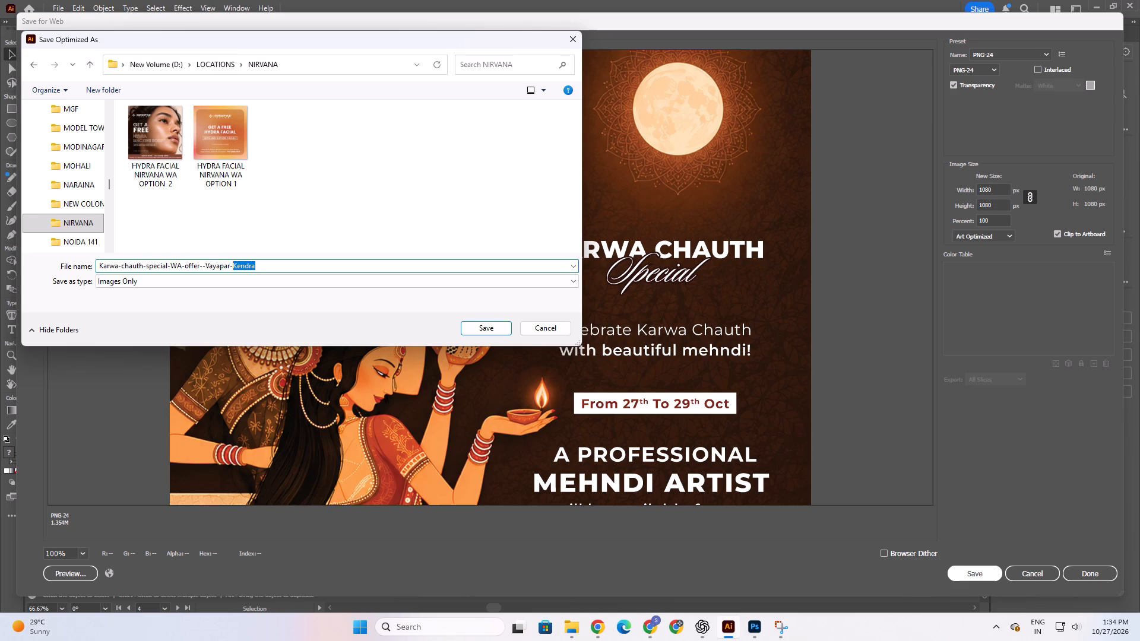
left_click_drag(233, 274, 205, 271)
type("Nirvana")
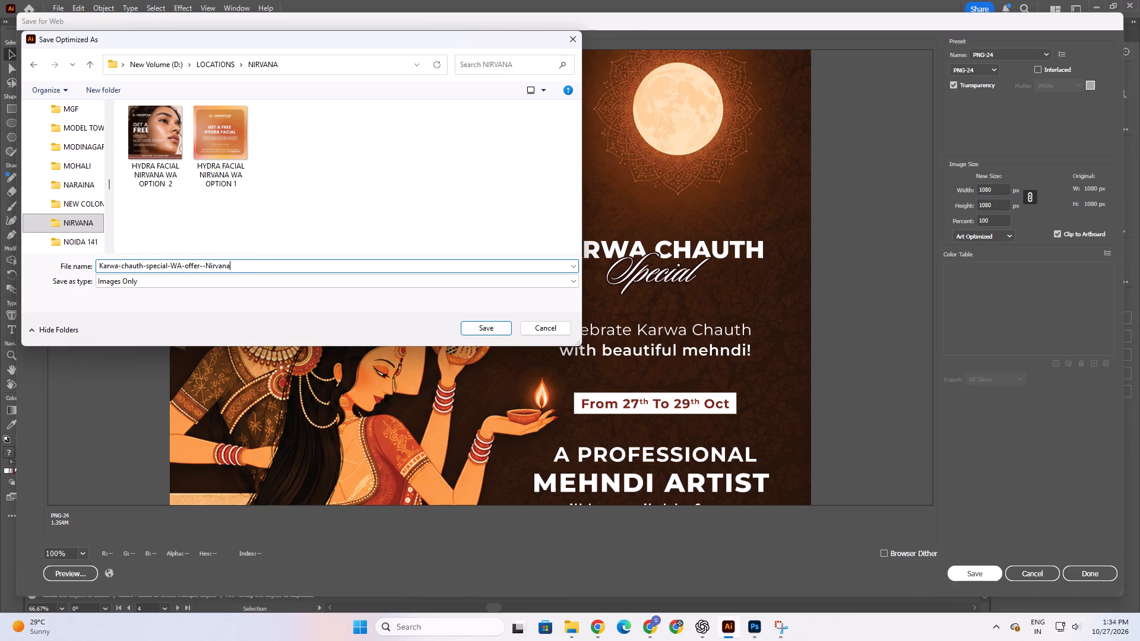
key("Return")
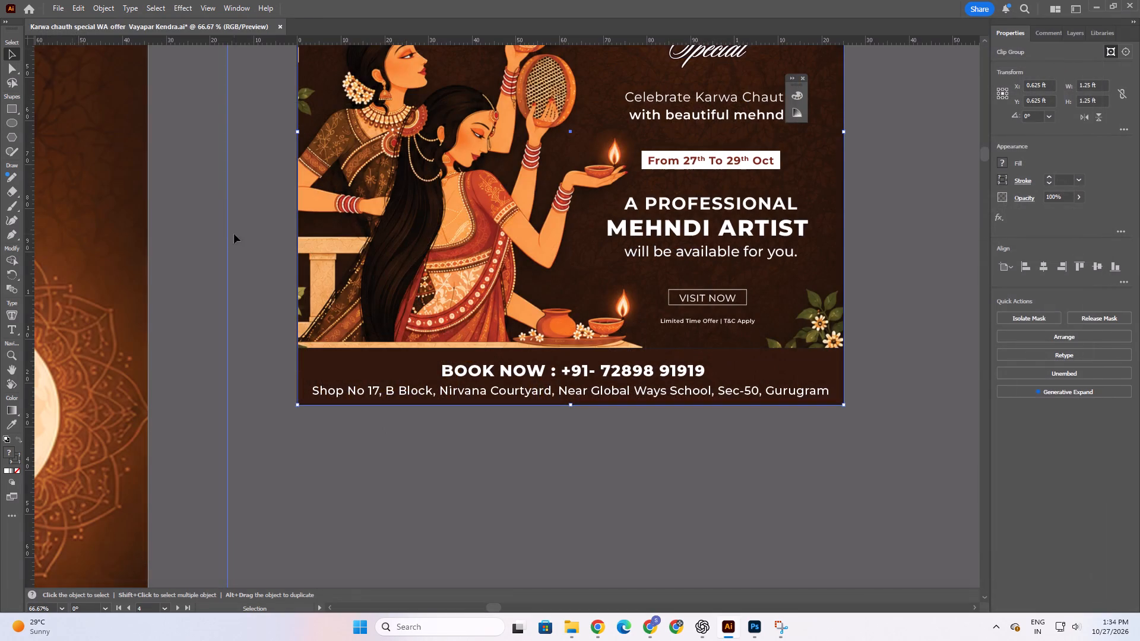
Export the Ireo City square poster with Save for Web as a PNG-24 named Karwa-chauth-special-WA-offer--Ireo city in the IREO CITY folder.
scroll(515, 376, "down", 7)
scroll(467, 208, "down", 3, "alt")
scroll(607, 358, "down", 6)
left_click(707, 403)
scroll(510, 398, "up", 1, "alt")
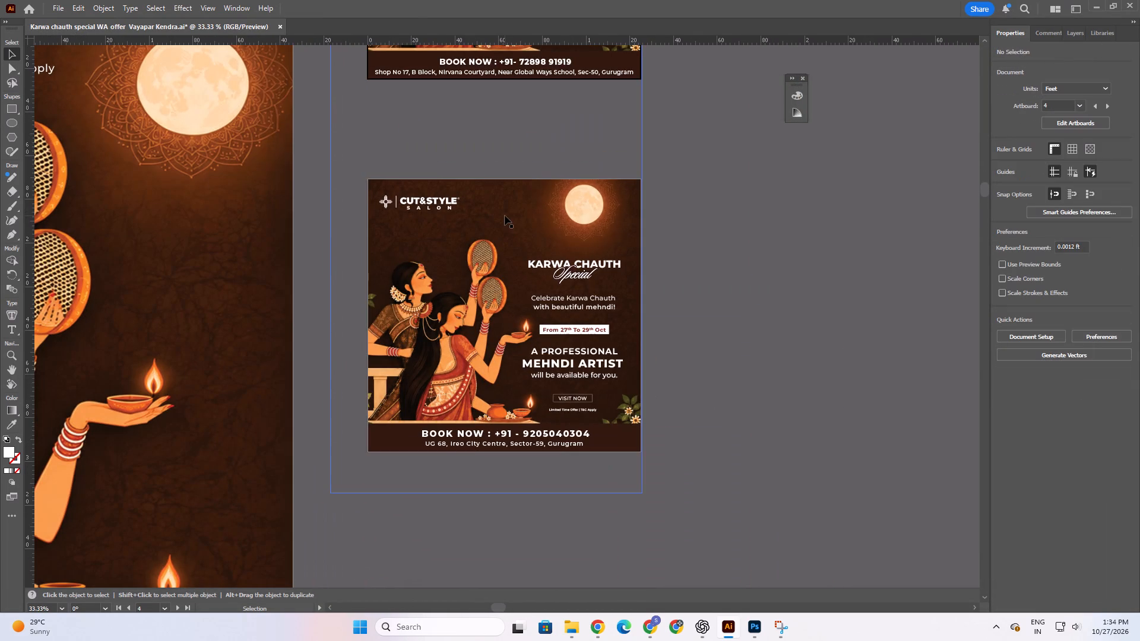
left_click(505, 215)
scroll(622, 389, "up", 1, "alt")
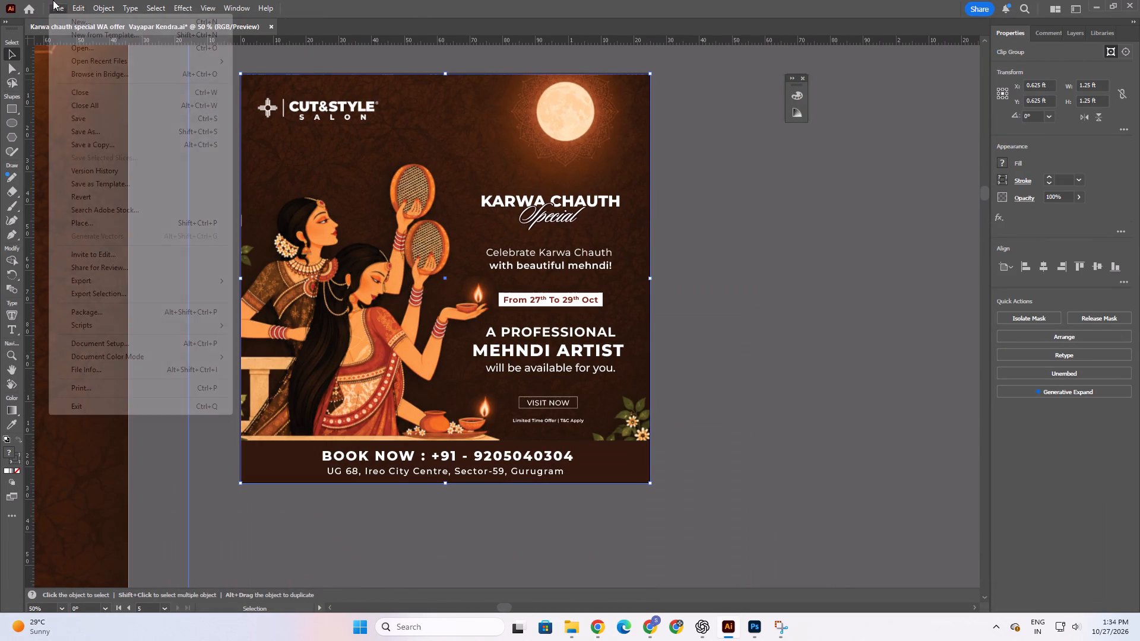
left_click(53, 0)
left_click(97, 278)
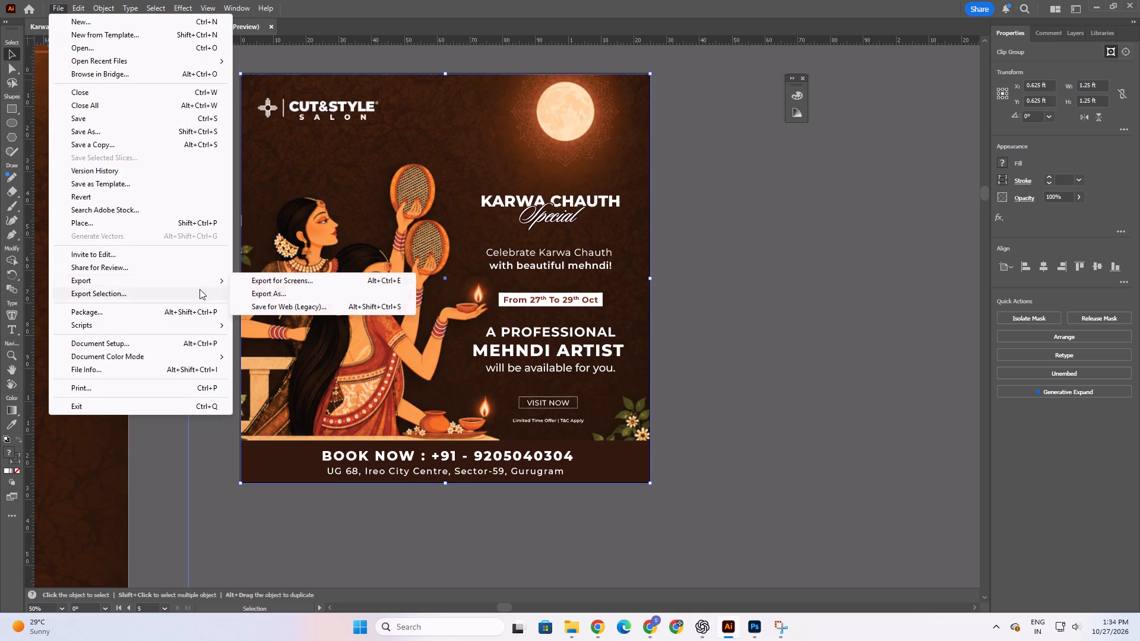
left_click(280, 303)
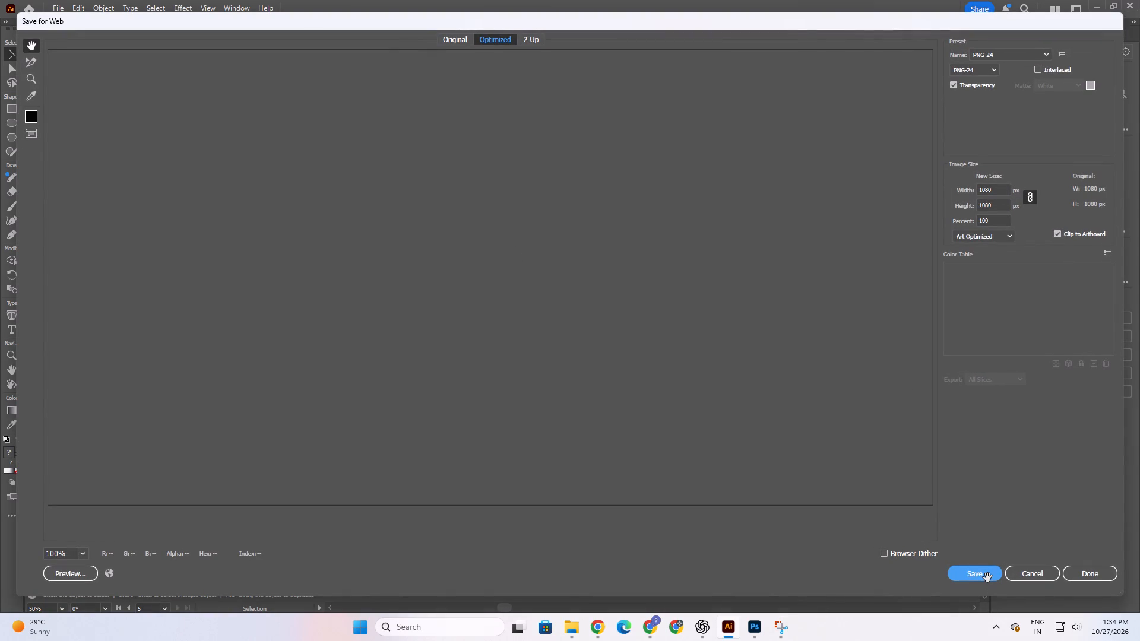
left_click(987, 577)
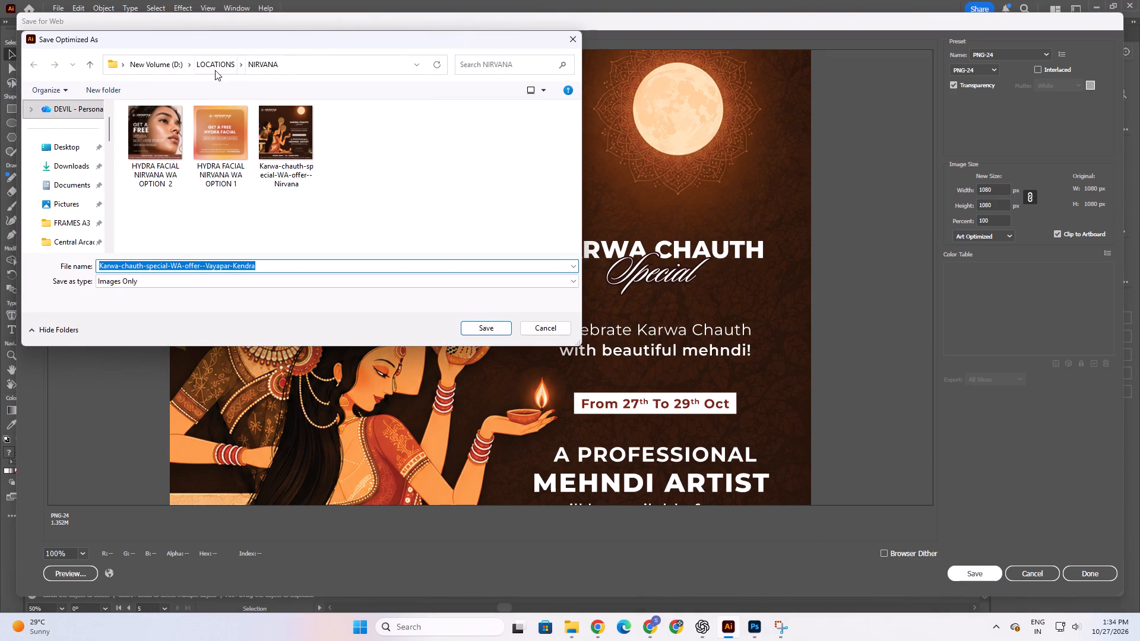
left_click(218, 65)
scroll(238, 211, "down", 1)
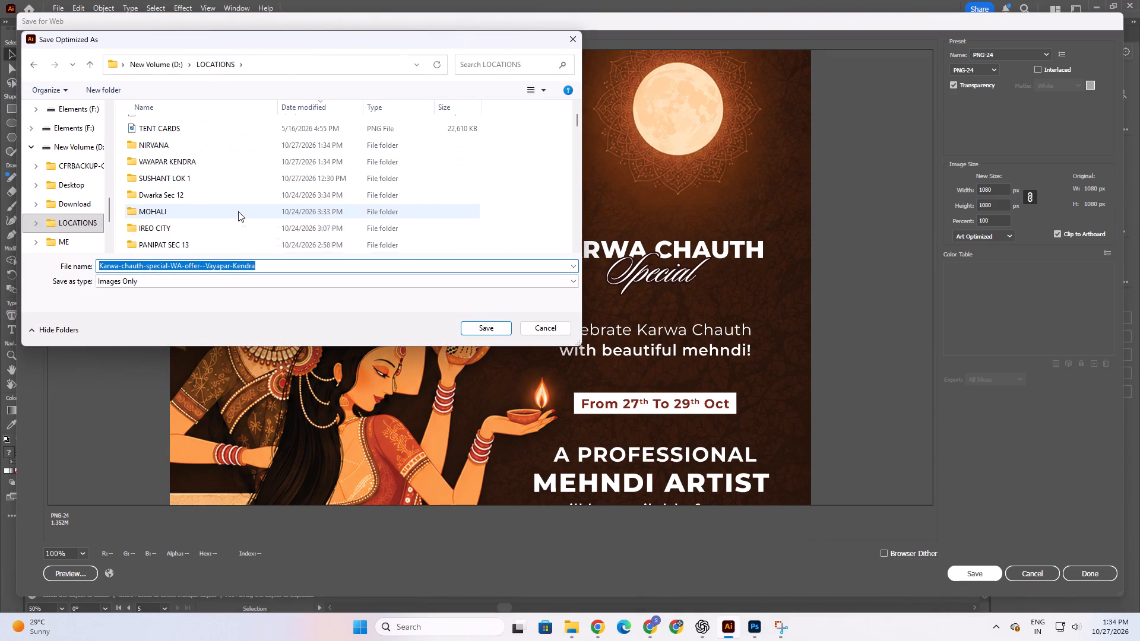
left_click(205, 220)
double_click(164, 233)
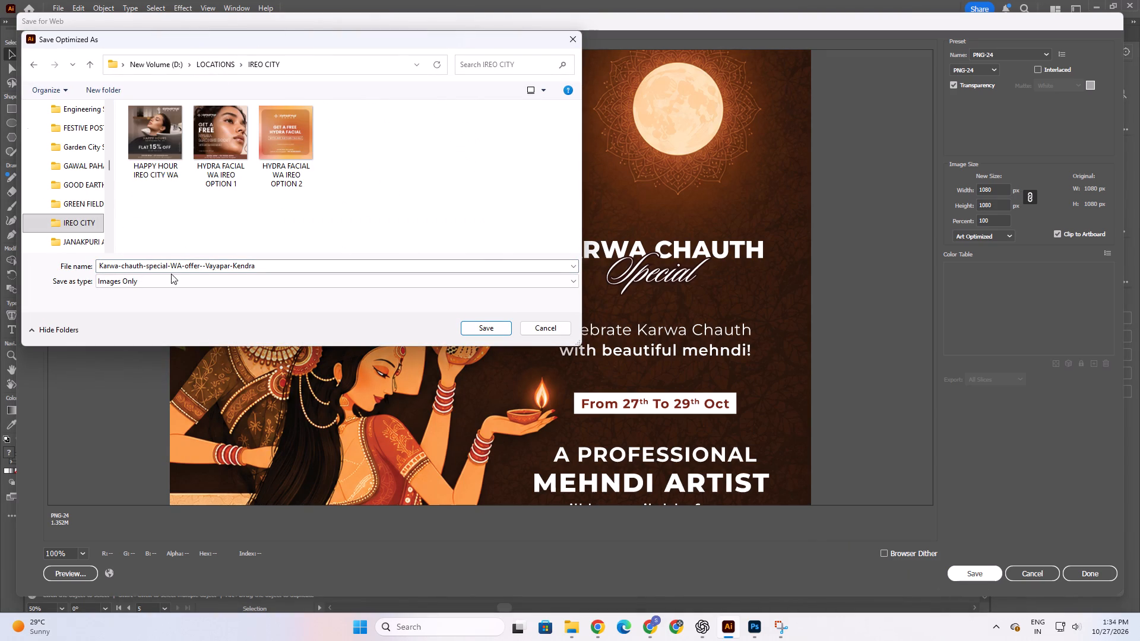
left_click(267, 264)
left_click_drag(267, 268, 207, 272)
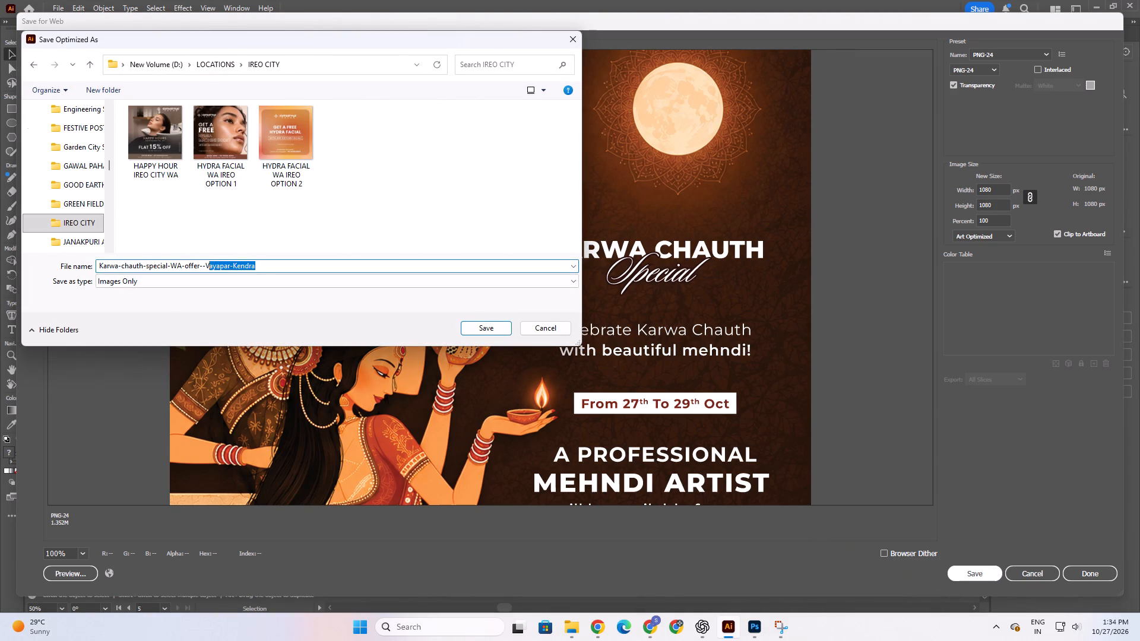
left_click_drag(207, 272, 206, 272)
type("Ireo city")
key("Return")
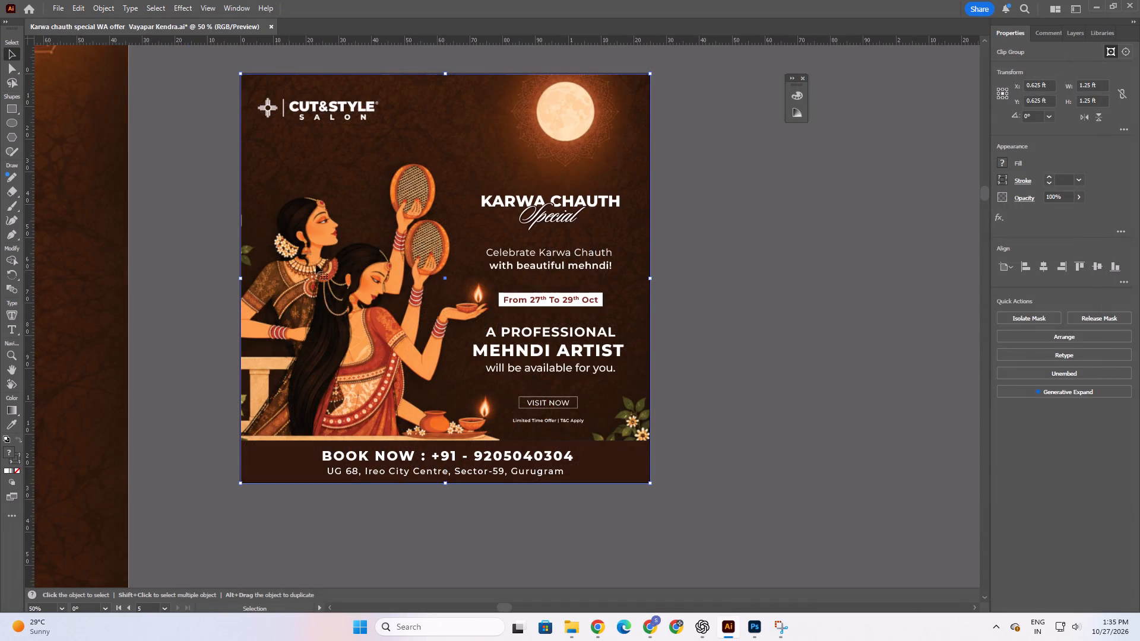
Select the tall Karwa Chauth poster and save the Illustrator document under its existing name.
left_click(813, 241)
scroll(753, 270, "down", 3, "alt")
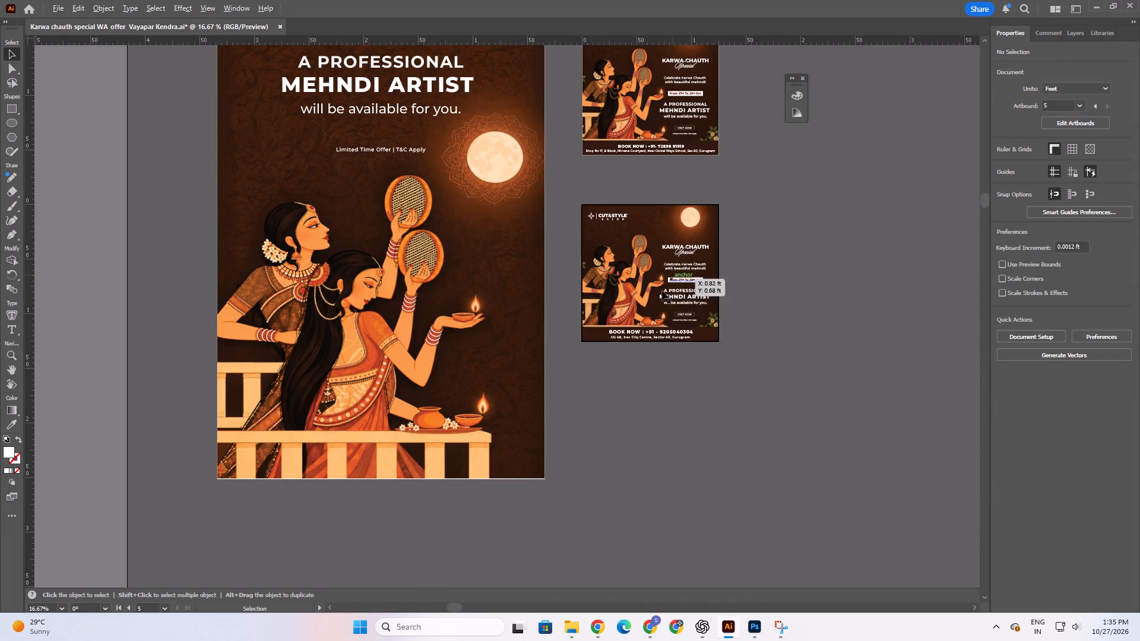
scroll(487, 339, "up", 12)
scroll(563, 172, "down", 2, "alt")
left_click(758, 331)
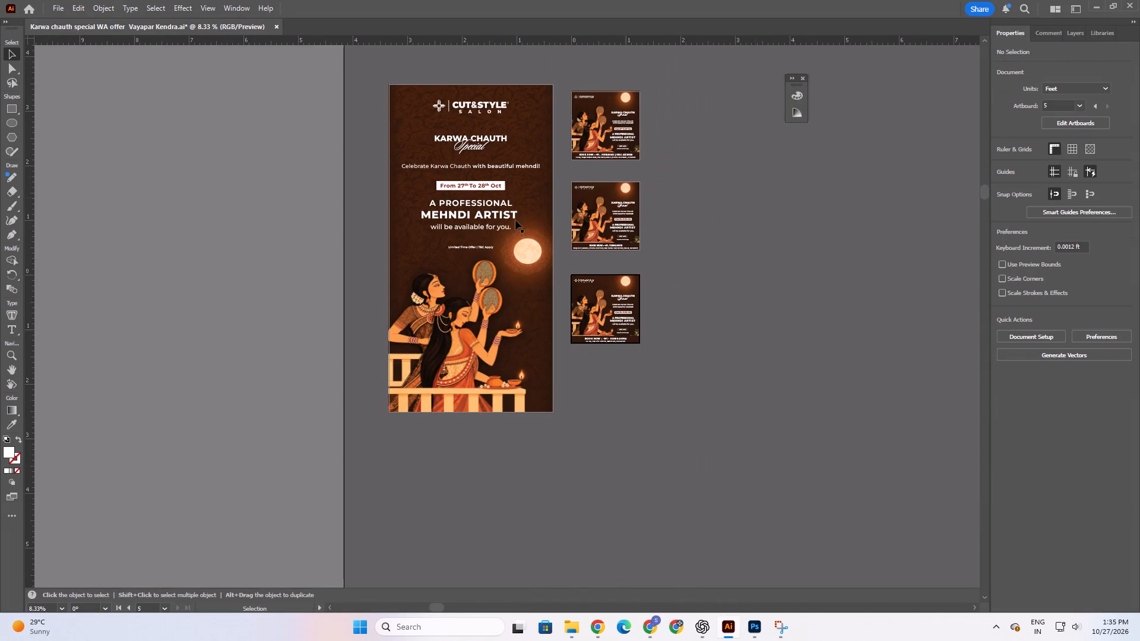
left_click(529, 123)
scroll(511, 157, "up", 1, "alt")
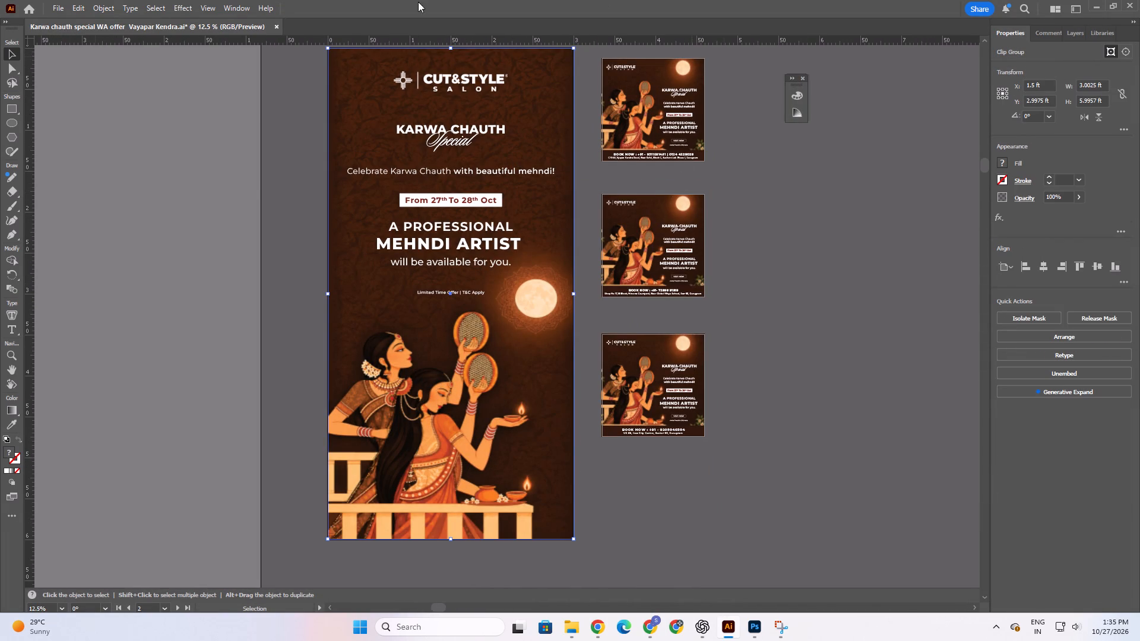
left_click(66, 6)
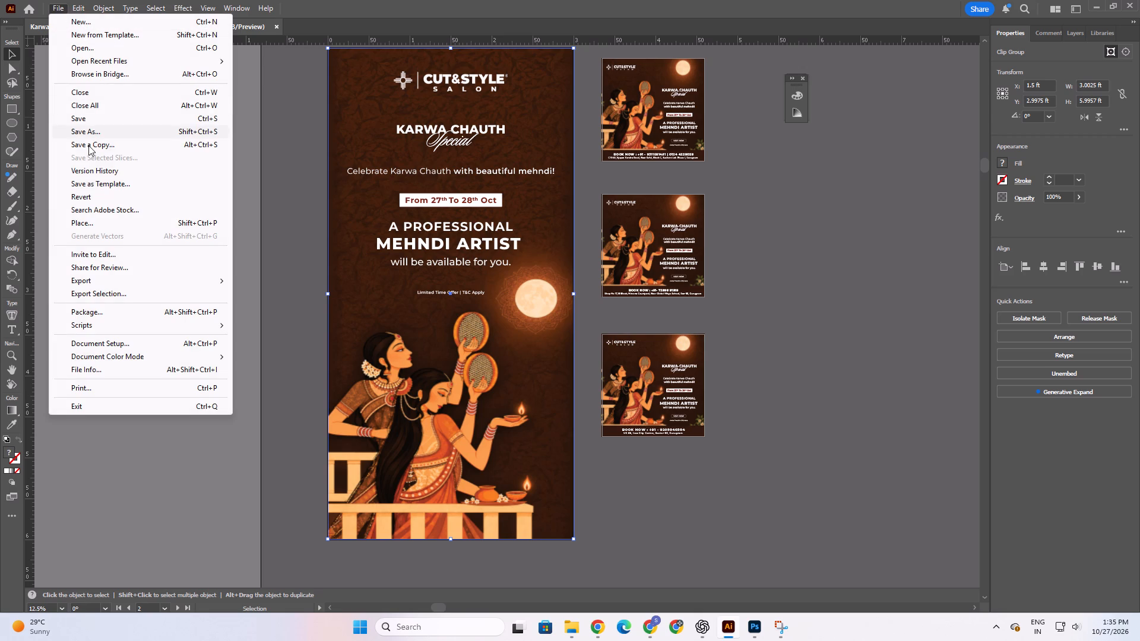
left_click(80, 120)
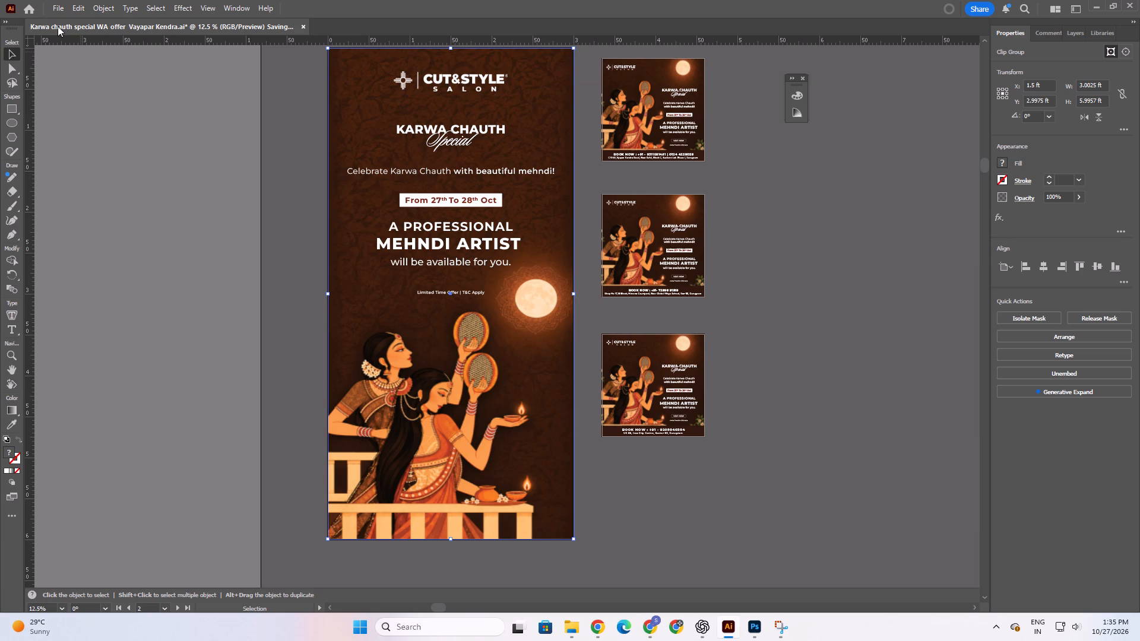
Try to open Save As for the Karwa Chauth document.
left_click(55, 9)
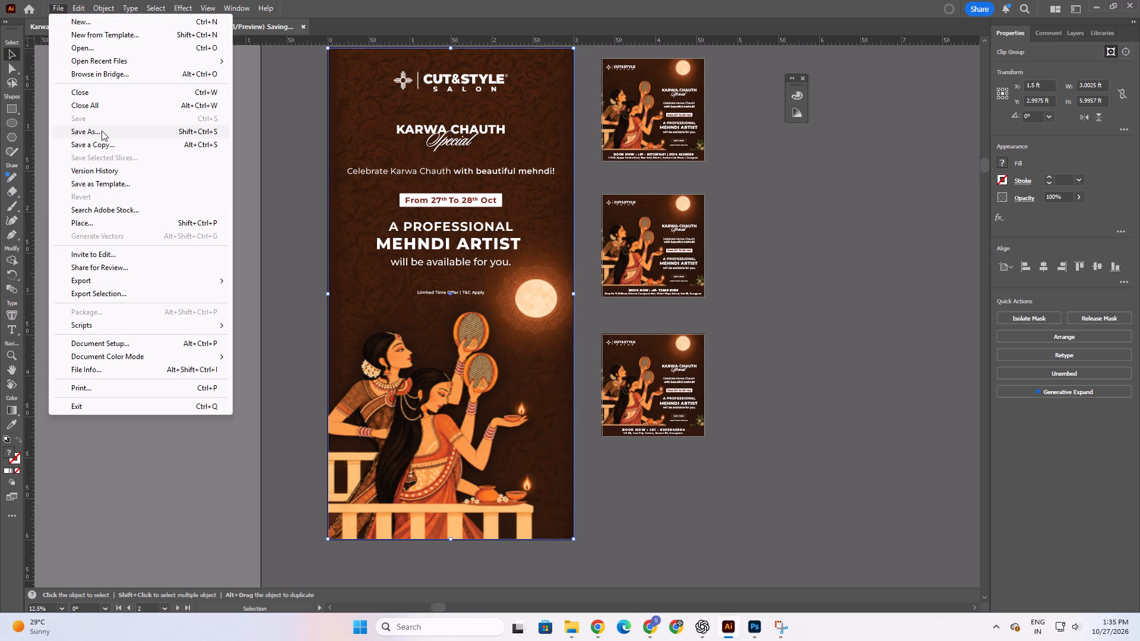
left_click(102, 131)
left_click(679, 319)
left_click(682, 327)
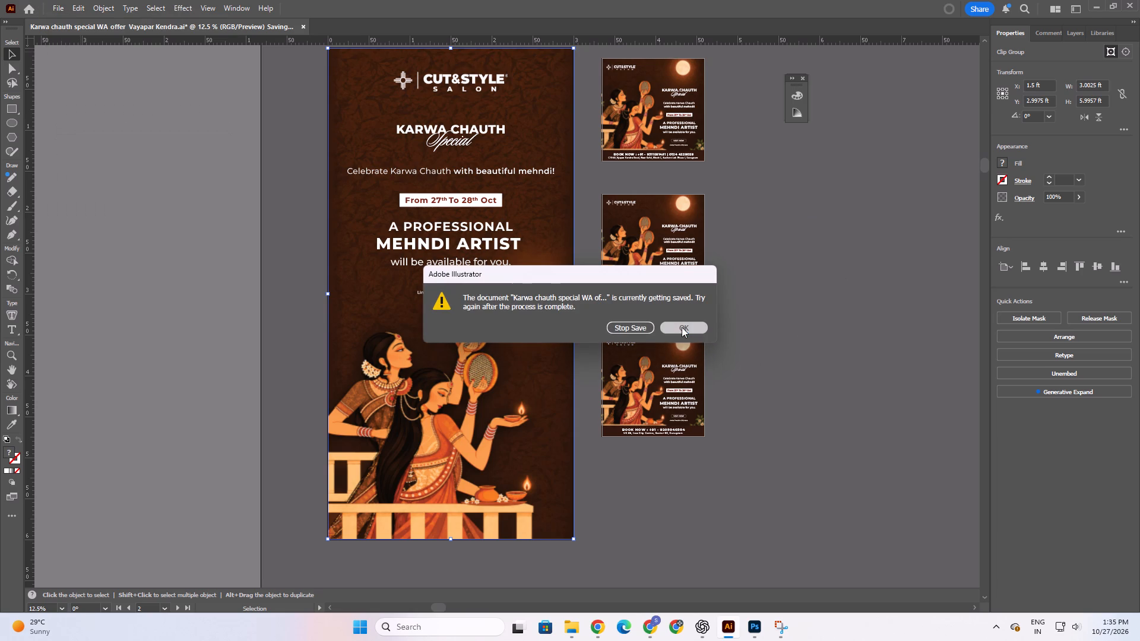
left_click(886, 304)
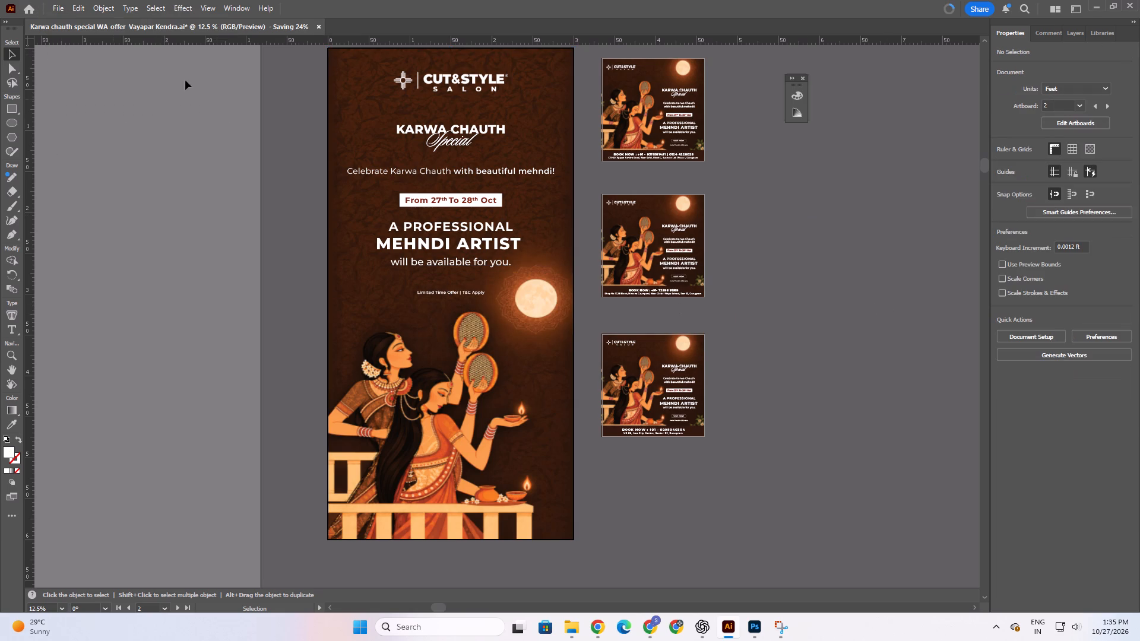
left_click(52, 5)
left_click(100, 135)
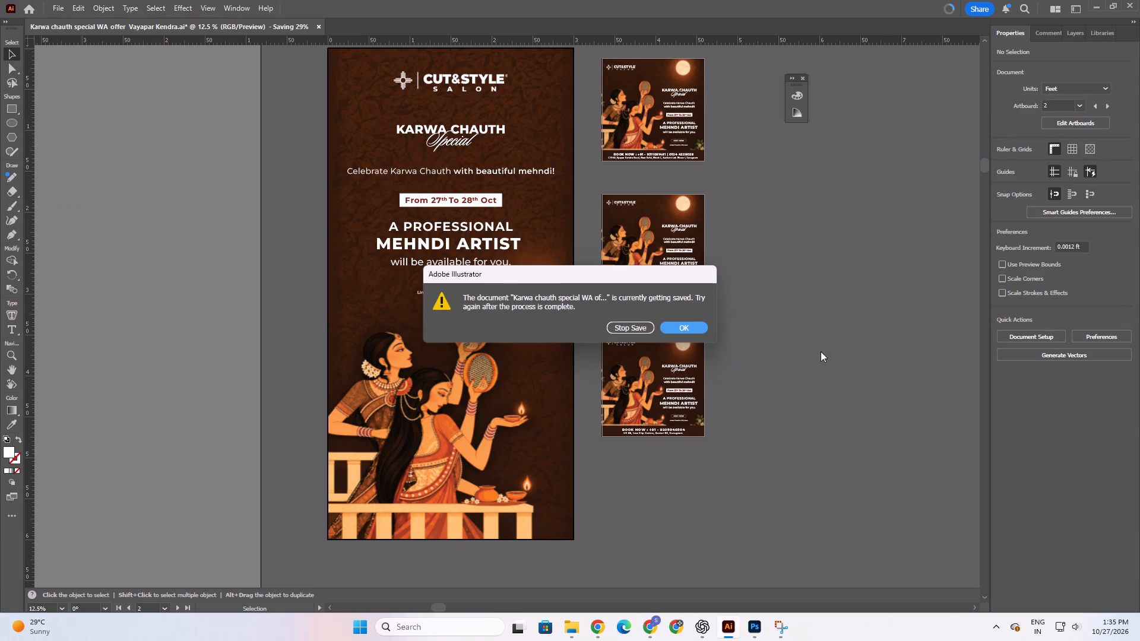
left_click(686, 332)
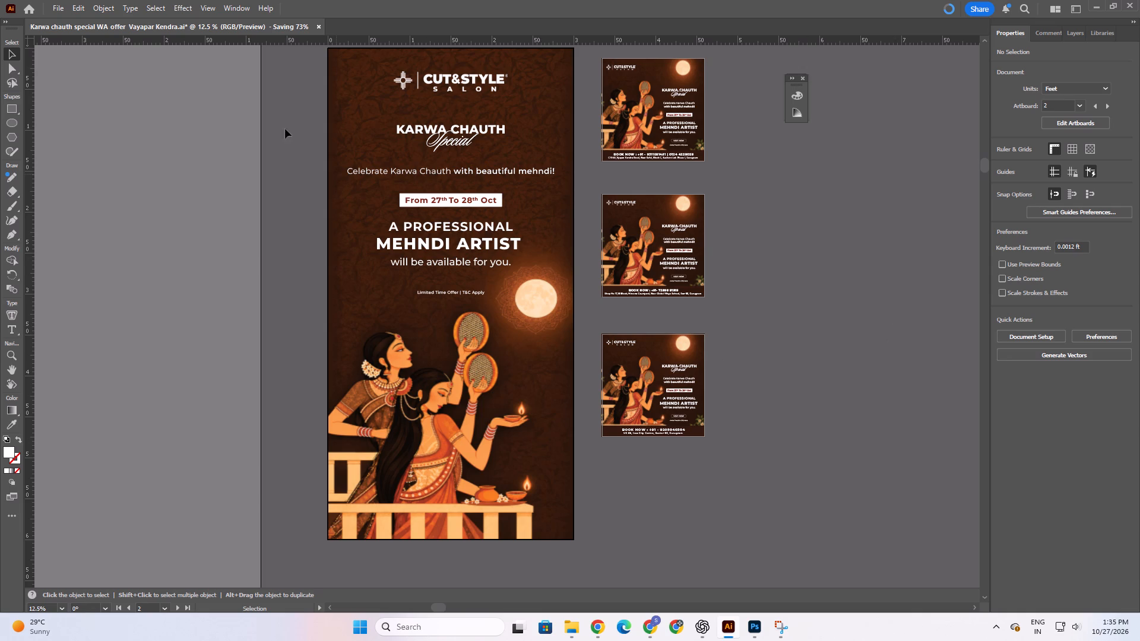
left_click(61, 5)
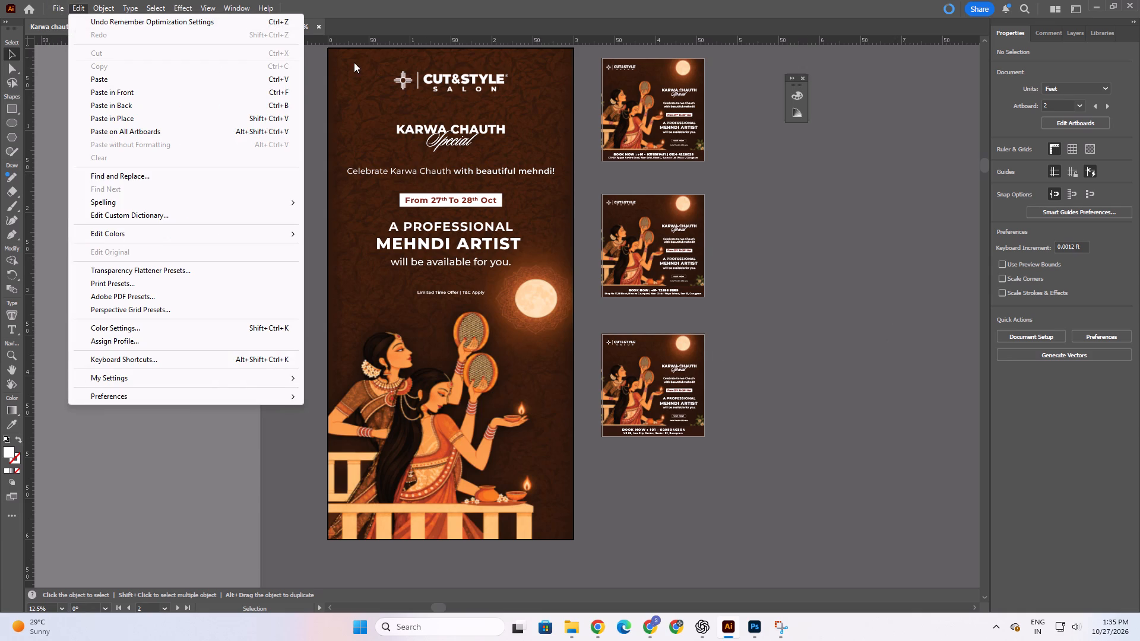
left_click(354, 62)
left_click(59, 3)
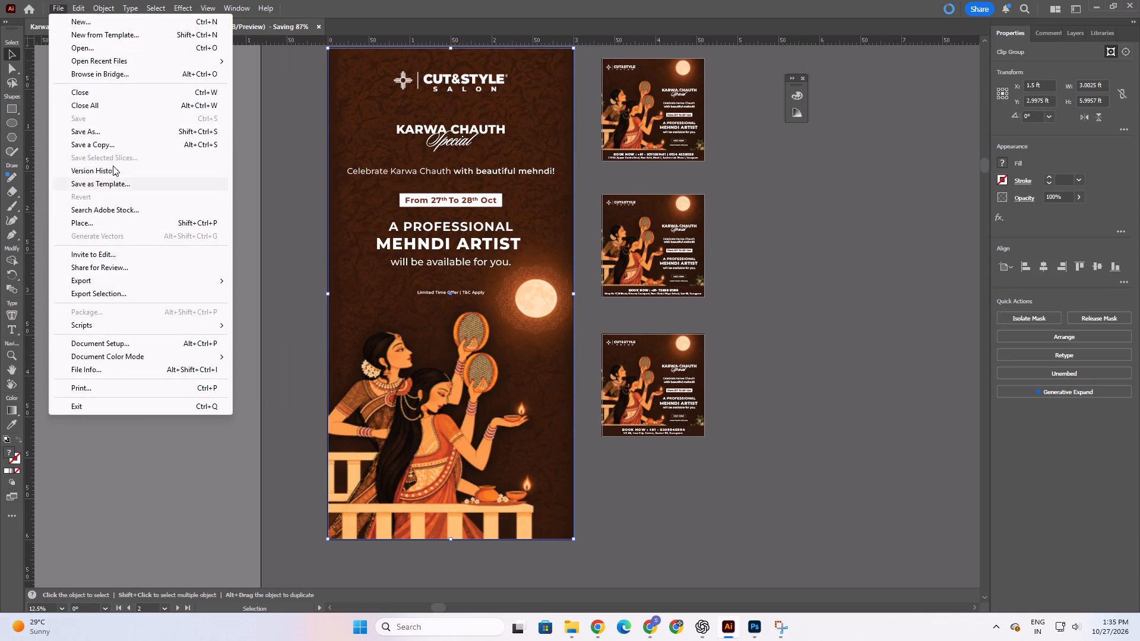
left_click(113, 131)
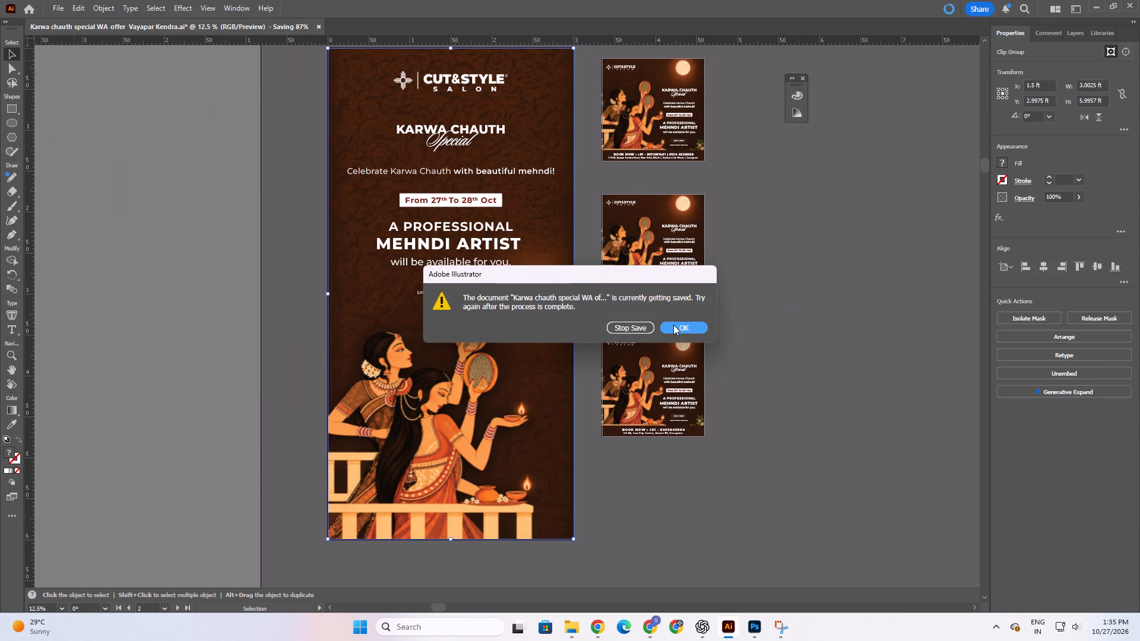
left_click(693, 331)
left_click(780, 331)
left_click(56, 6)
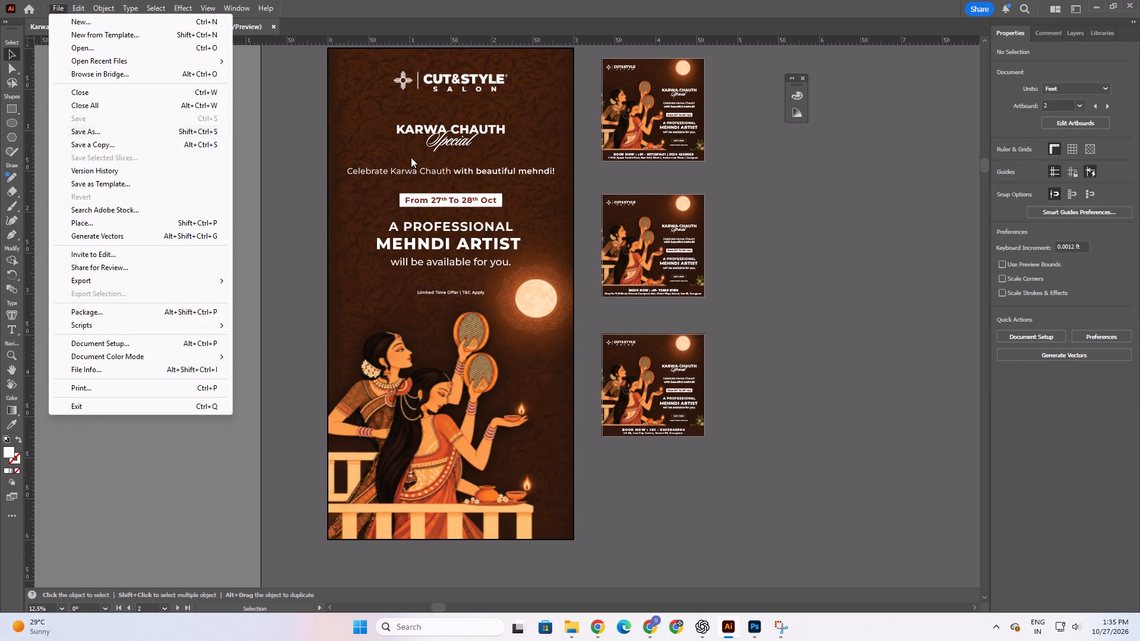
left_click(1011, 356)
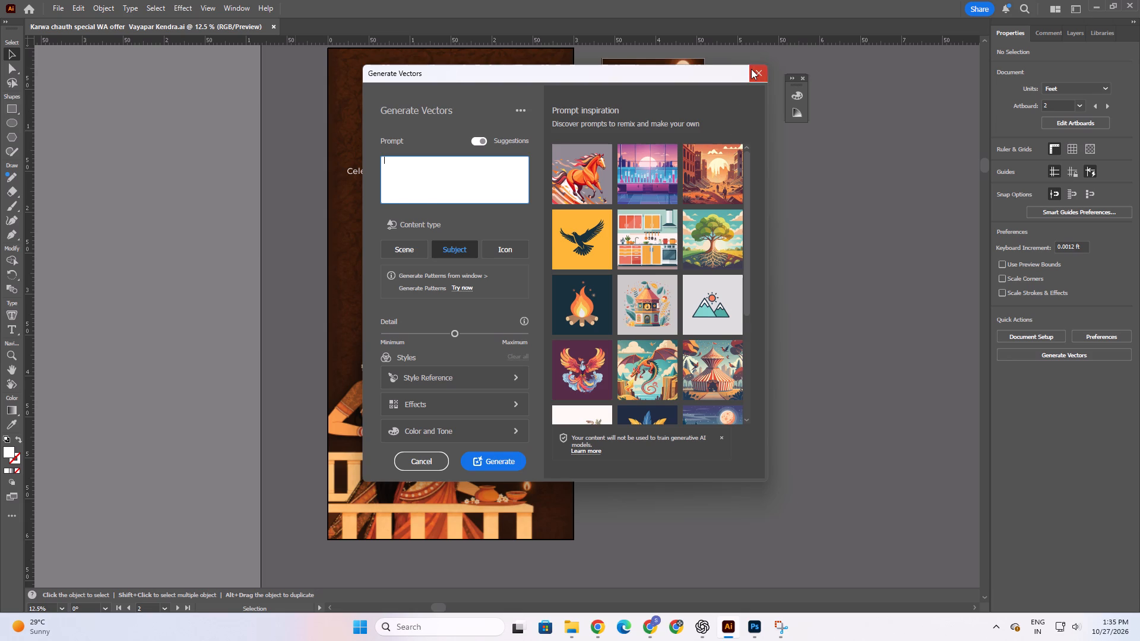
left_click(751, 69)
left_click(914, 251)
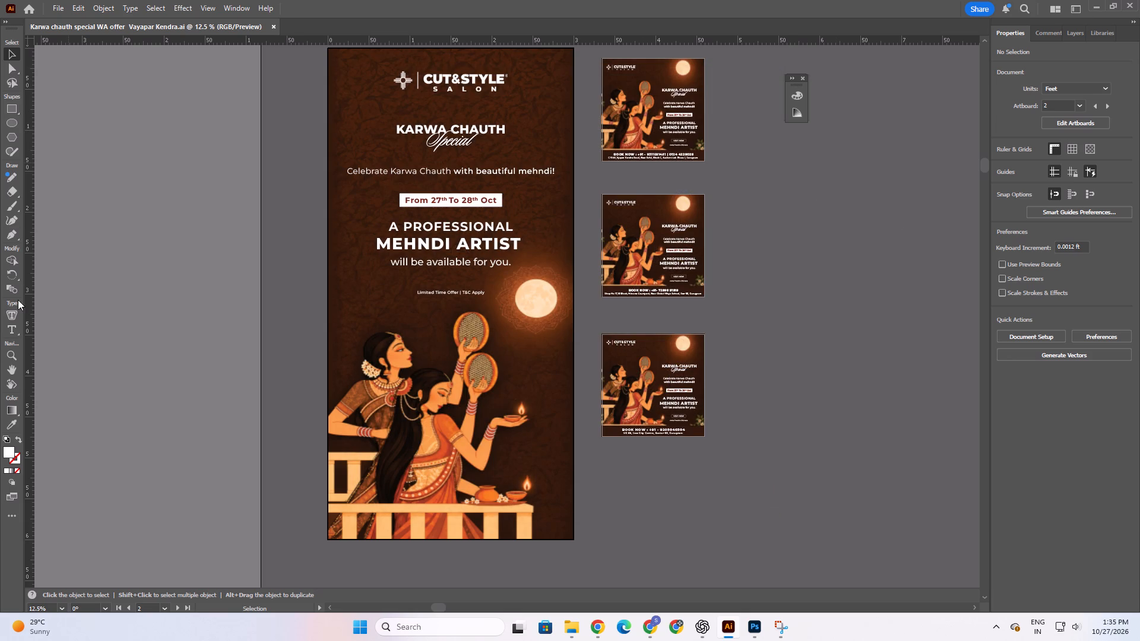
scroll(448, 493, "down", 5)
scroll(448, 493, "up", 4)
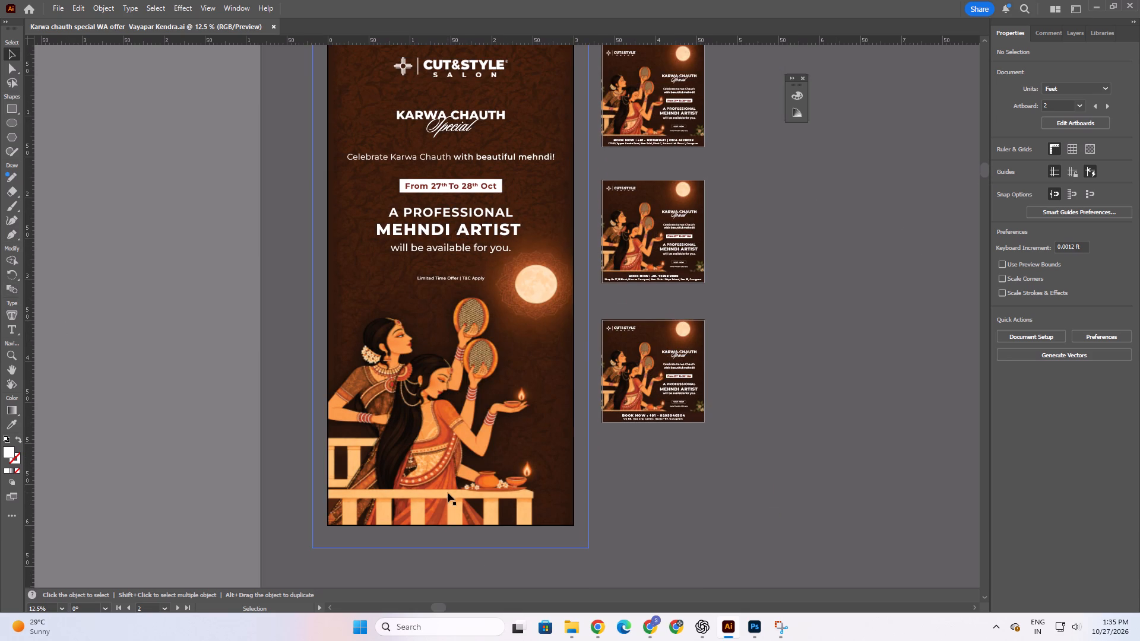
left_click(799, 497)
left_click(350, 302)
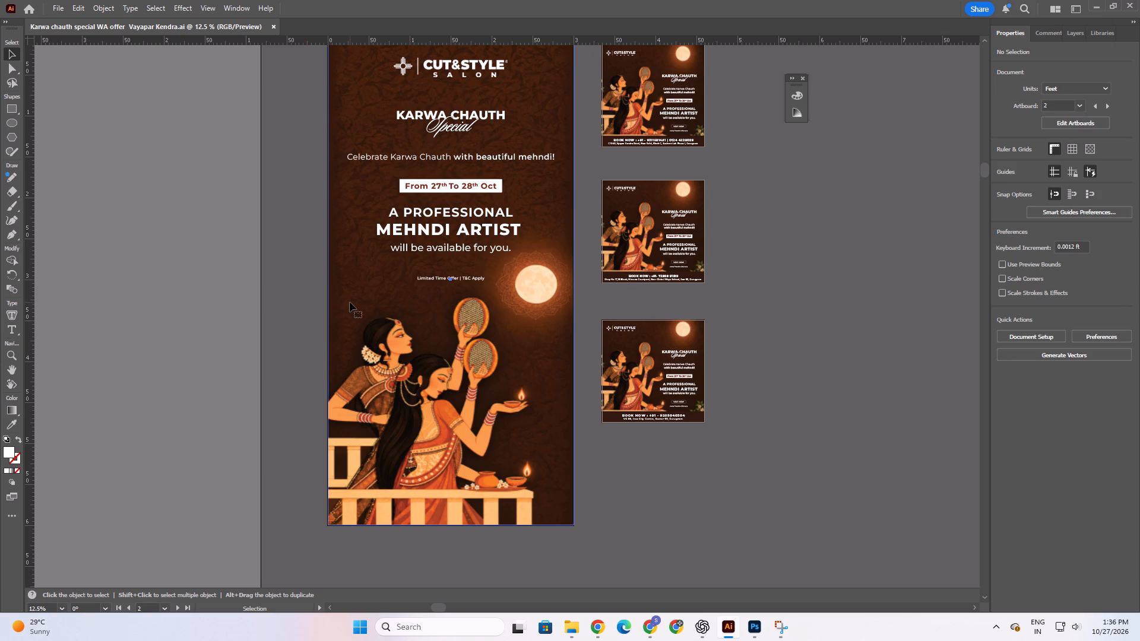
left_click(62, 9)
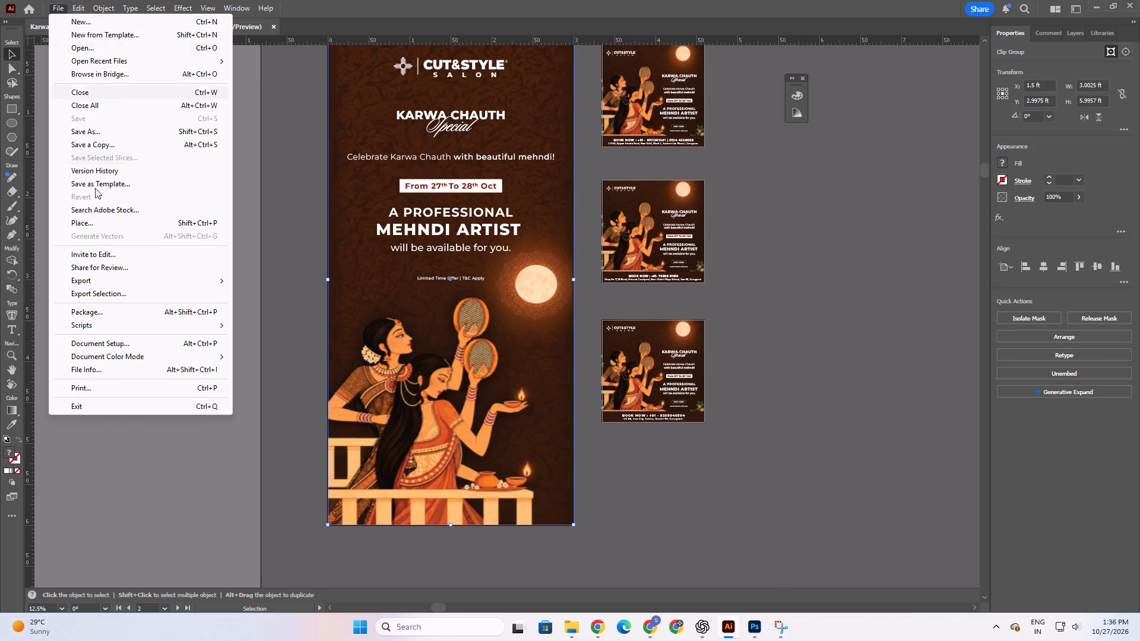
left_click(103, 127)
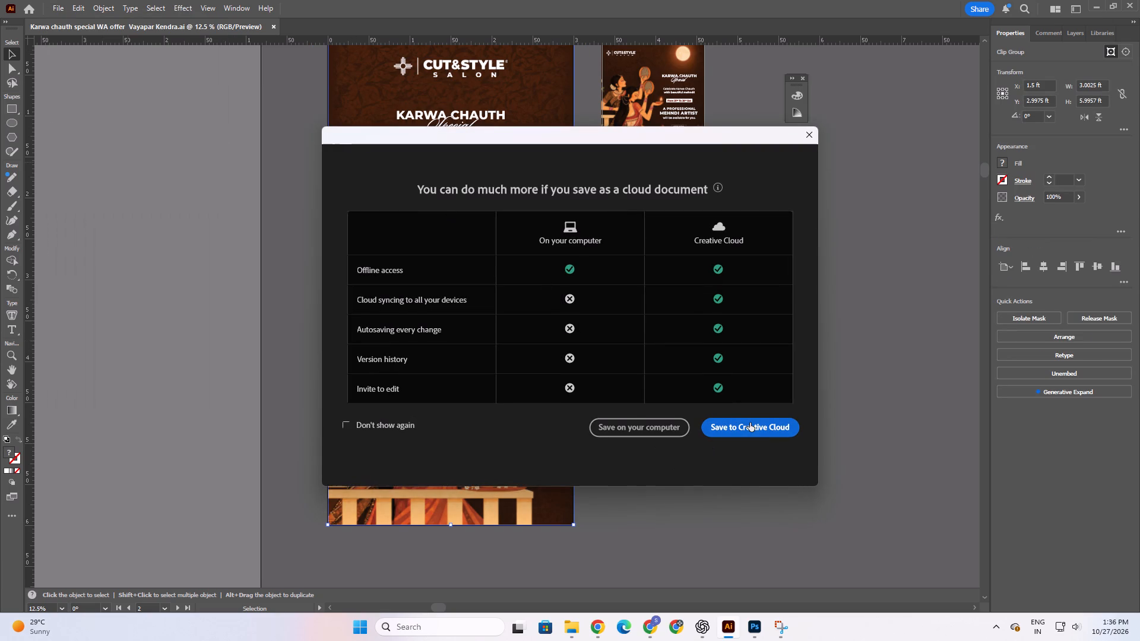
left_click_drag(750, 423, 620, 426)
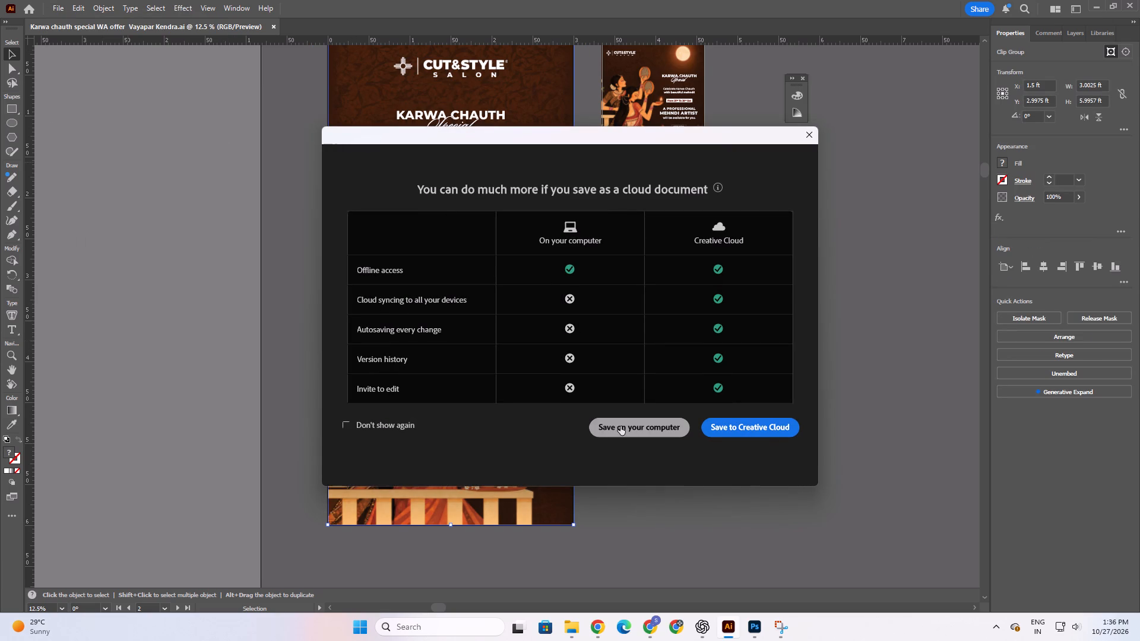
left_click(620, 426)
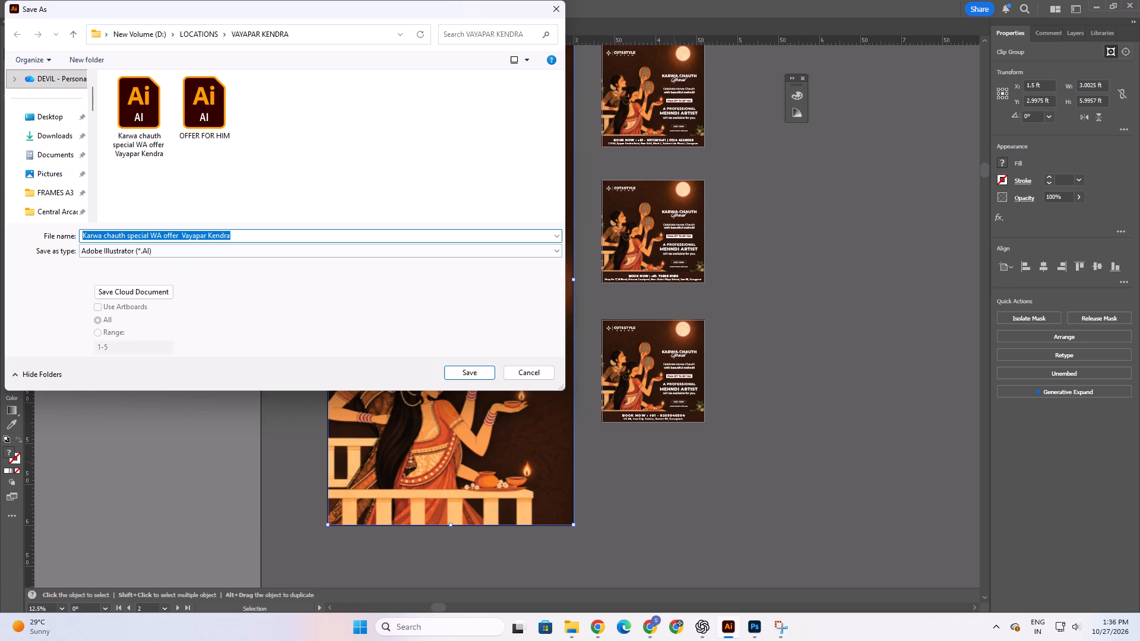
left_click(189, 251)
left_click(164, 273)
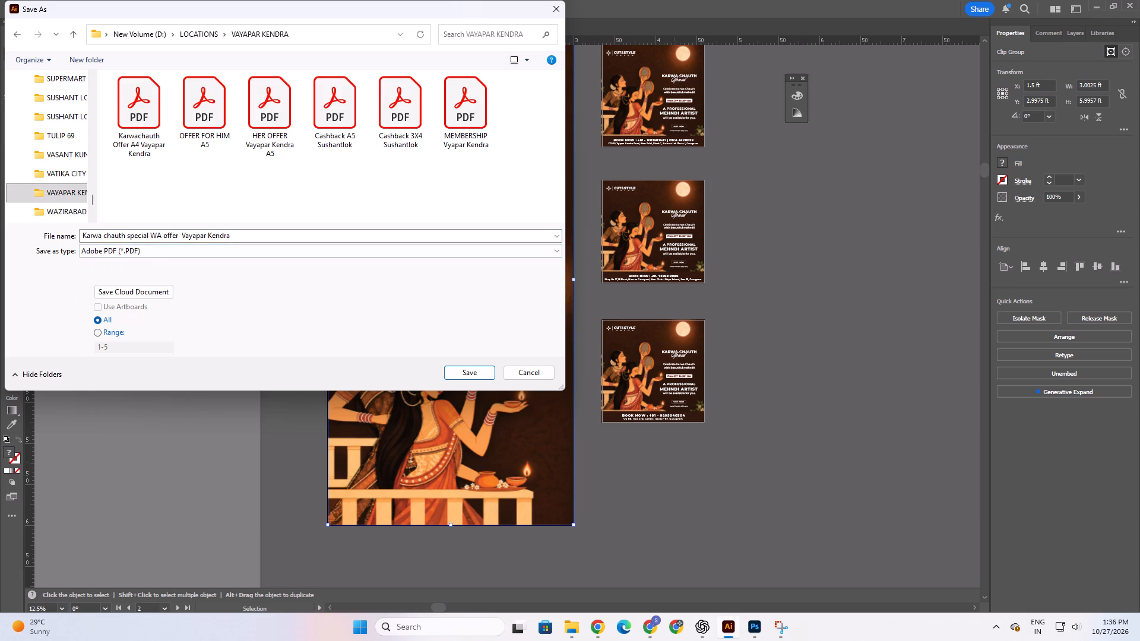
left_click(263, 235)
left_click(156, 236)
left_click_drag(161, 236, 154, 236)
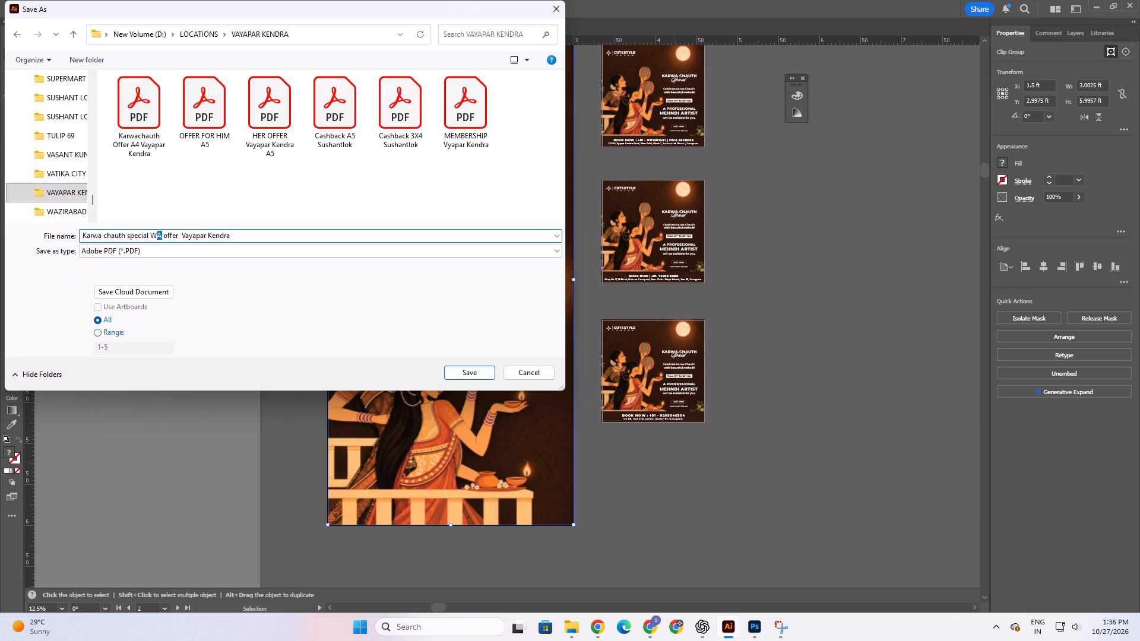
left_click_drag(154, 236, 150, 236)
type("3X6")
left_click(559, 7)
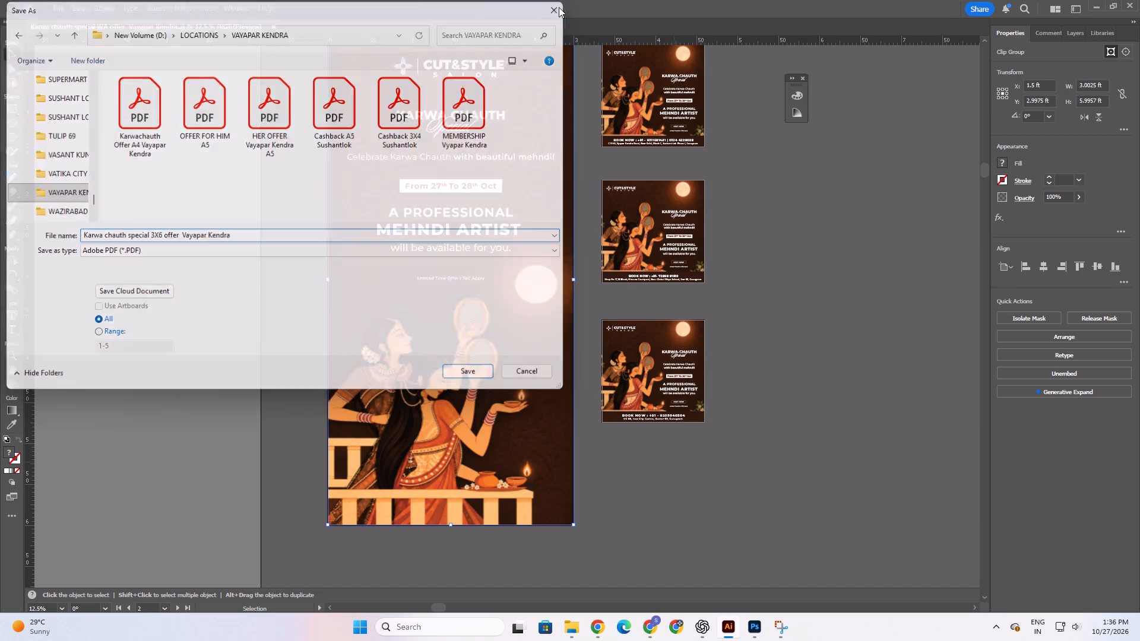
Check the tall poster's artboard number in artboard editing mode, and return to the Selection tool.
scroll(506, 302, "up", 5)
left_click(843, 252)
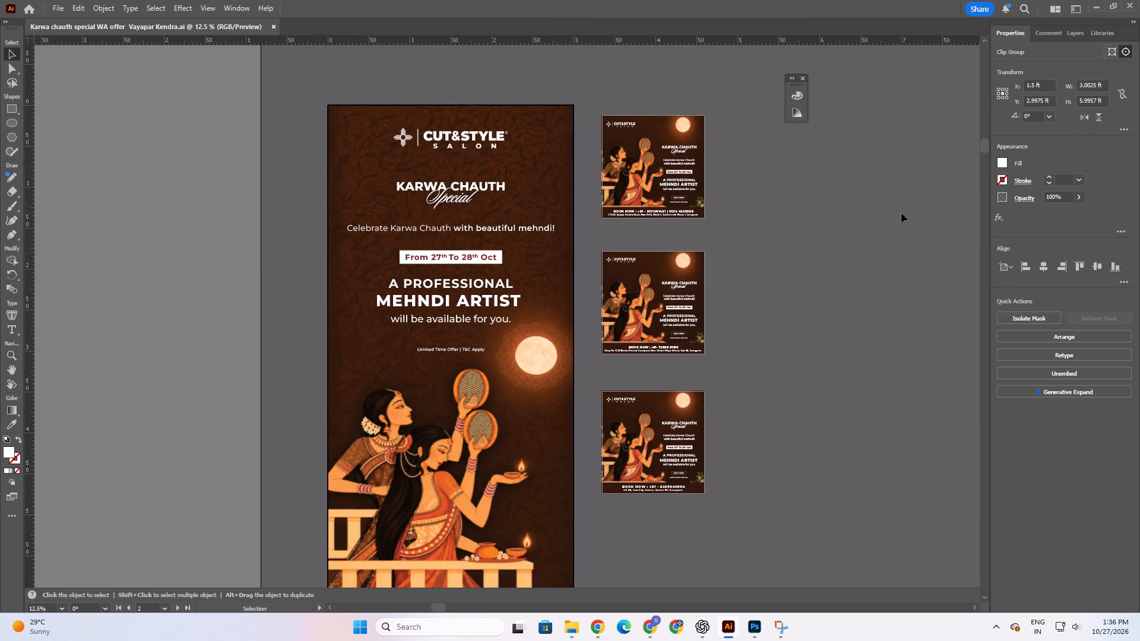
left_click(1085, 118)
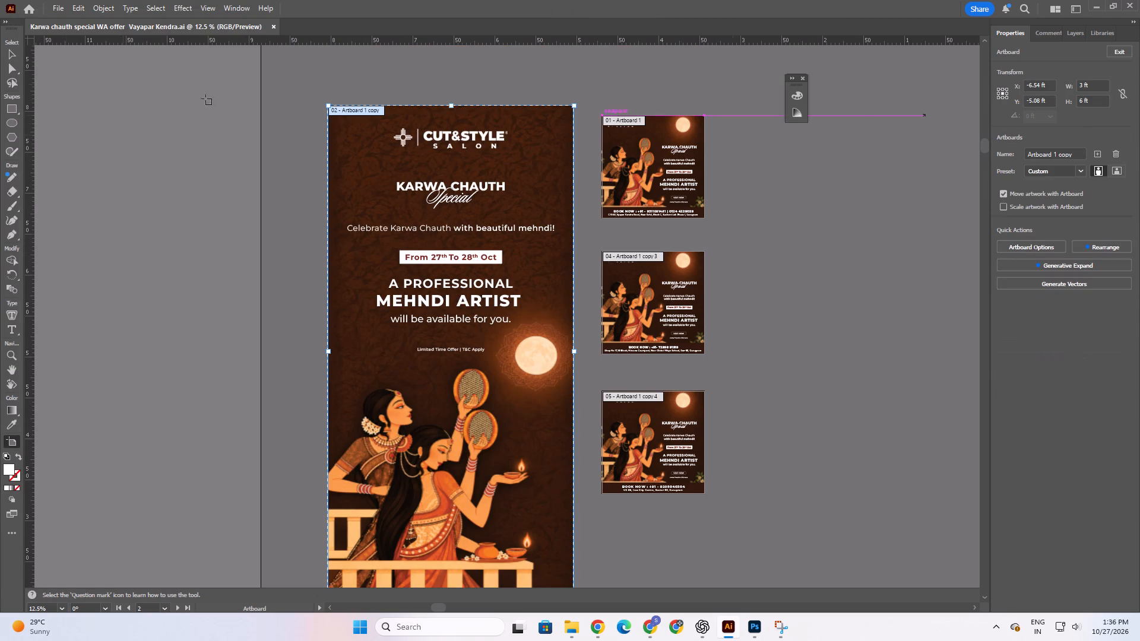
left_click(8, 52)
Save only artboard 2, the tall poster, as an Illustrator Default PDF named Karwa chauth 3X6 Vayapar Kendra in the VAYAPAR KENDRA folder.
left_click(360, 101)
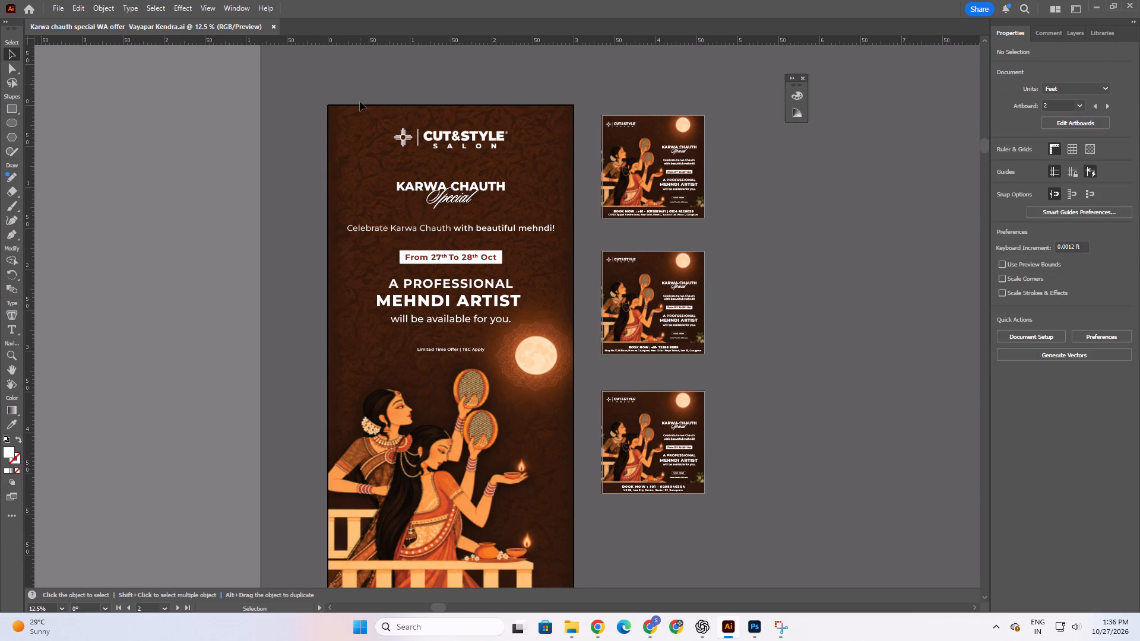
left_click(360, 116)
left_click(62, 8)
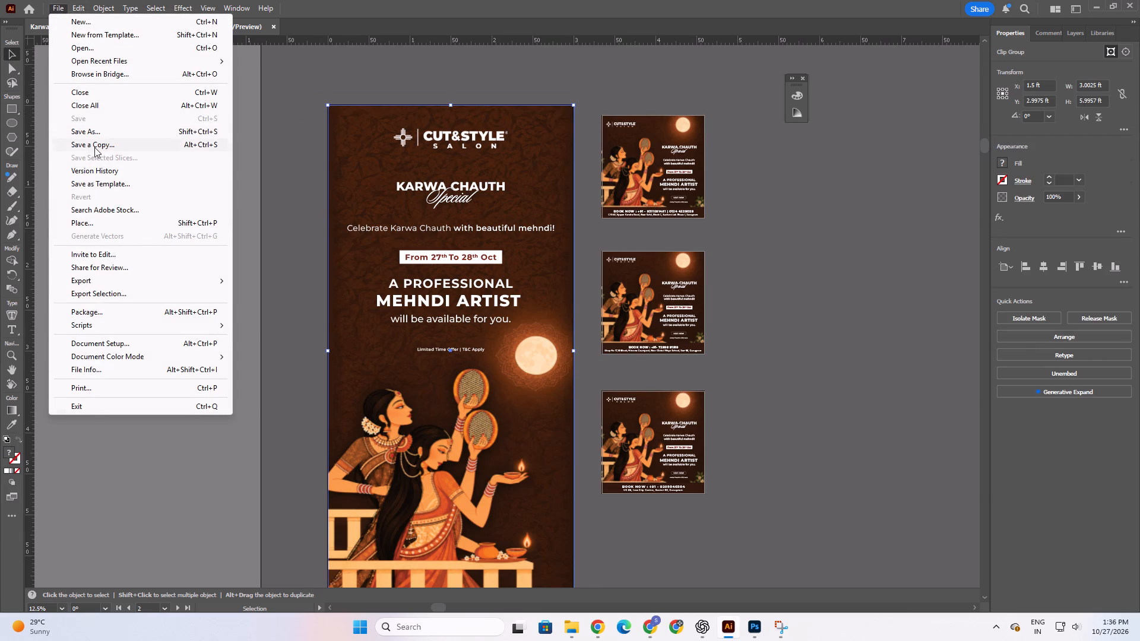
left_click(100, 135)
left_click(644, 430)
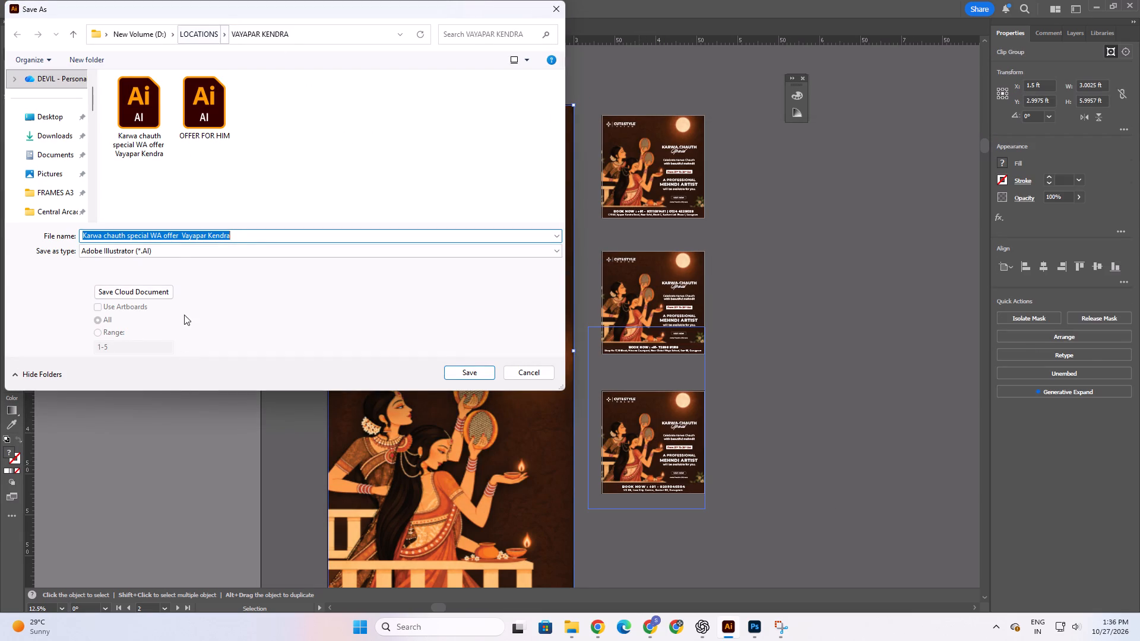
left_click(174, 246)
left_click(124, 275)
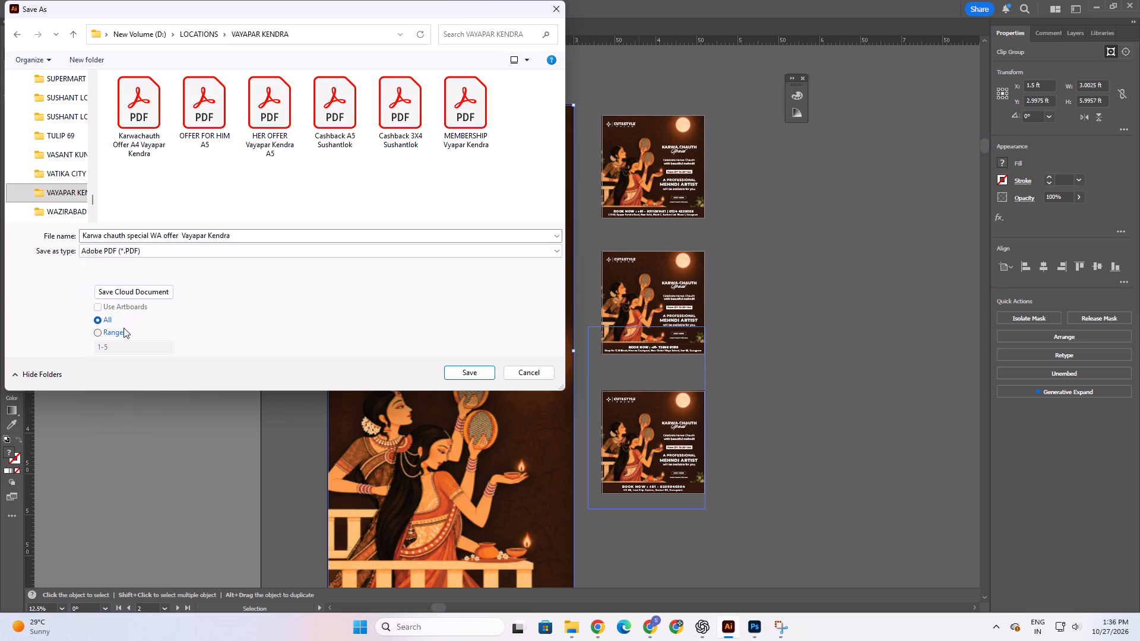
left_click(108, 328)
left_click_drag(116, 347, 54, 345)
key("2")
left_click(226, 235)
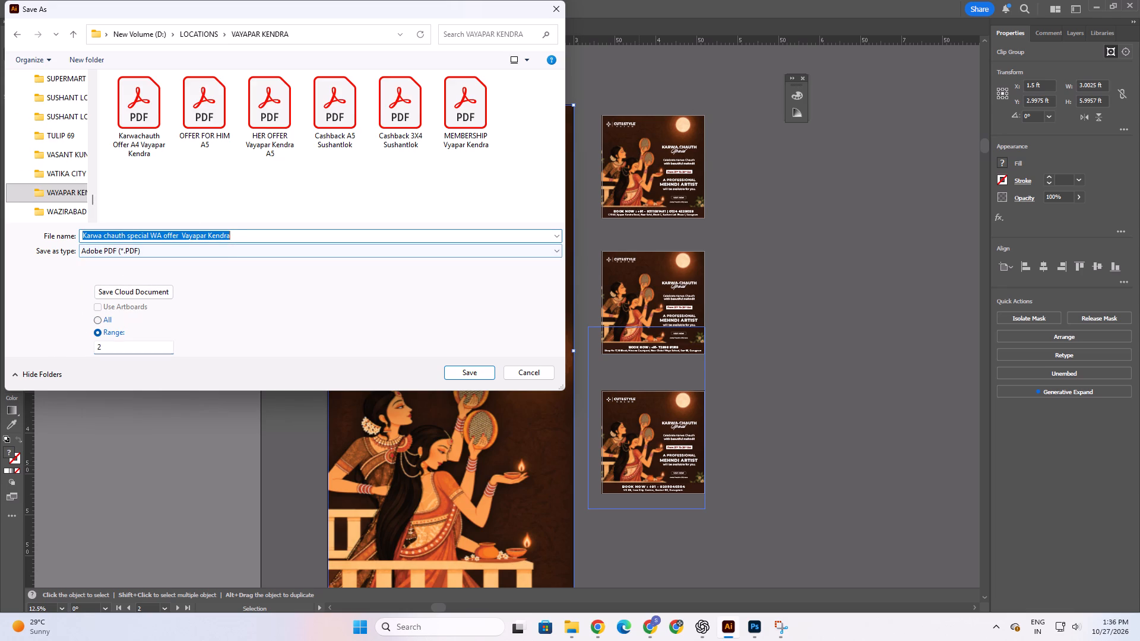
left_click(170, 238)
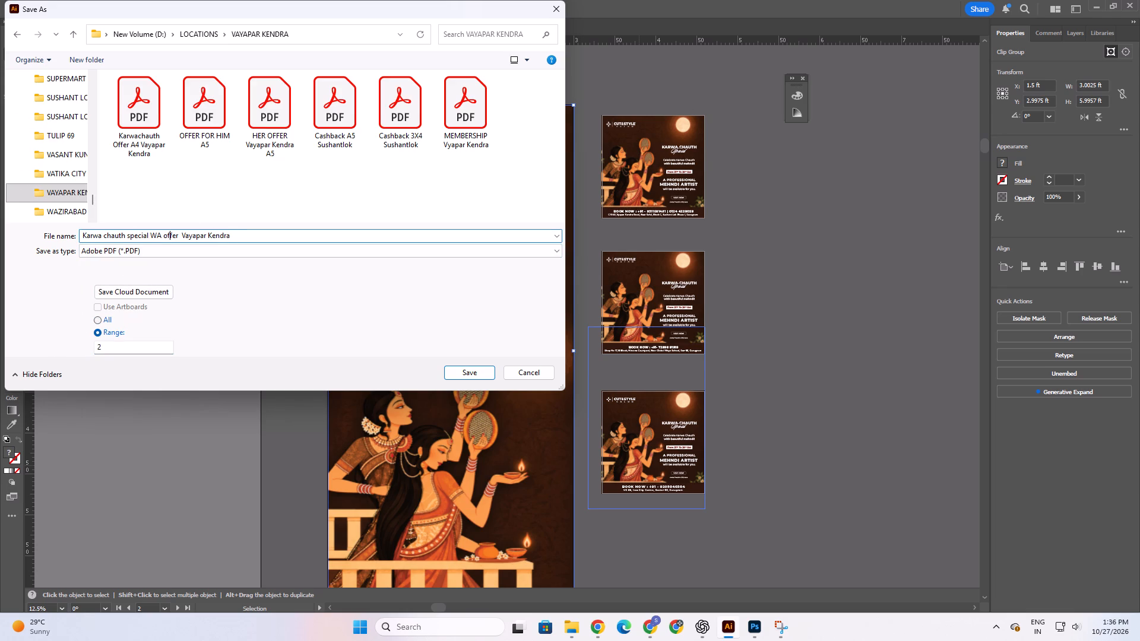
left_click_drag(127, 236, 184, 237)
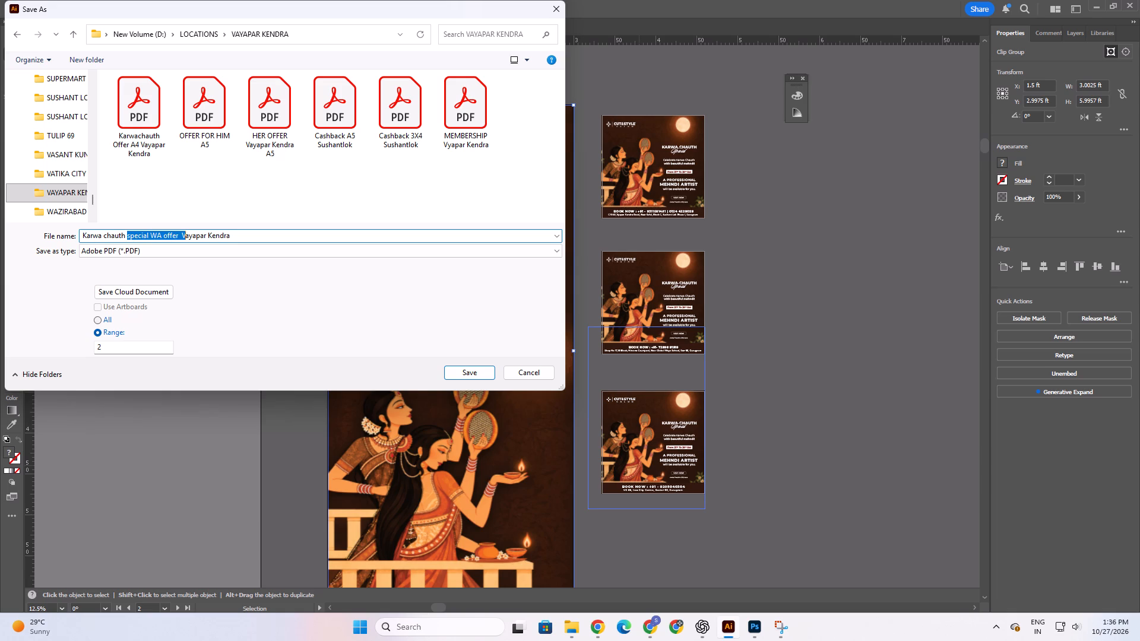
left_click_drag(184, 237, 179, 237)
type("3X6")
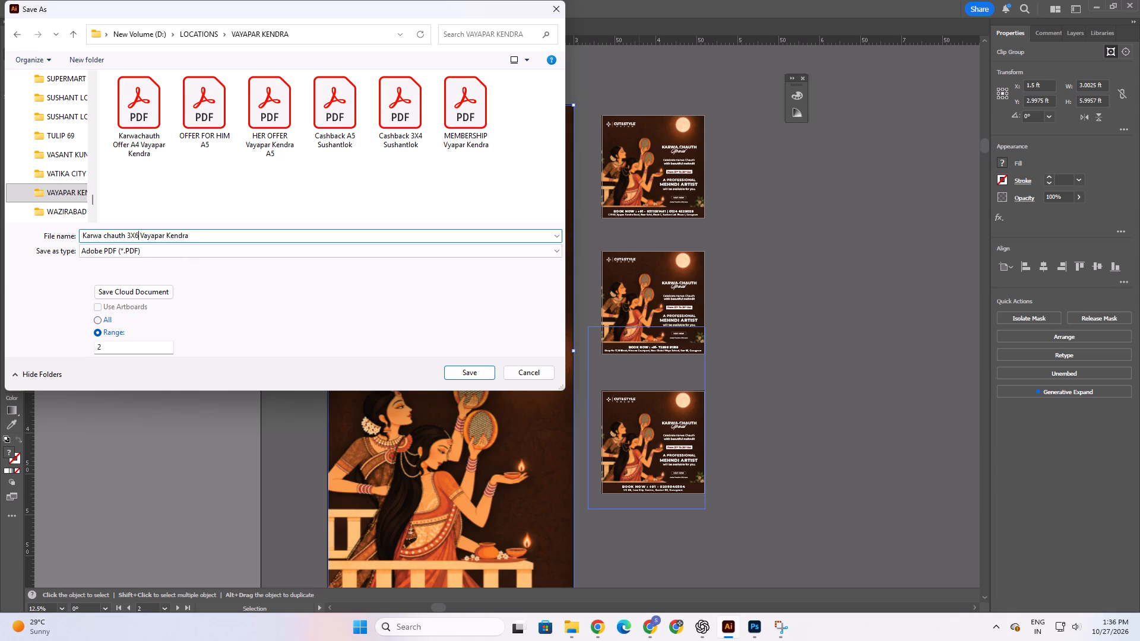
key("Return")
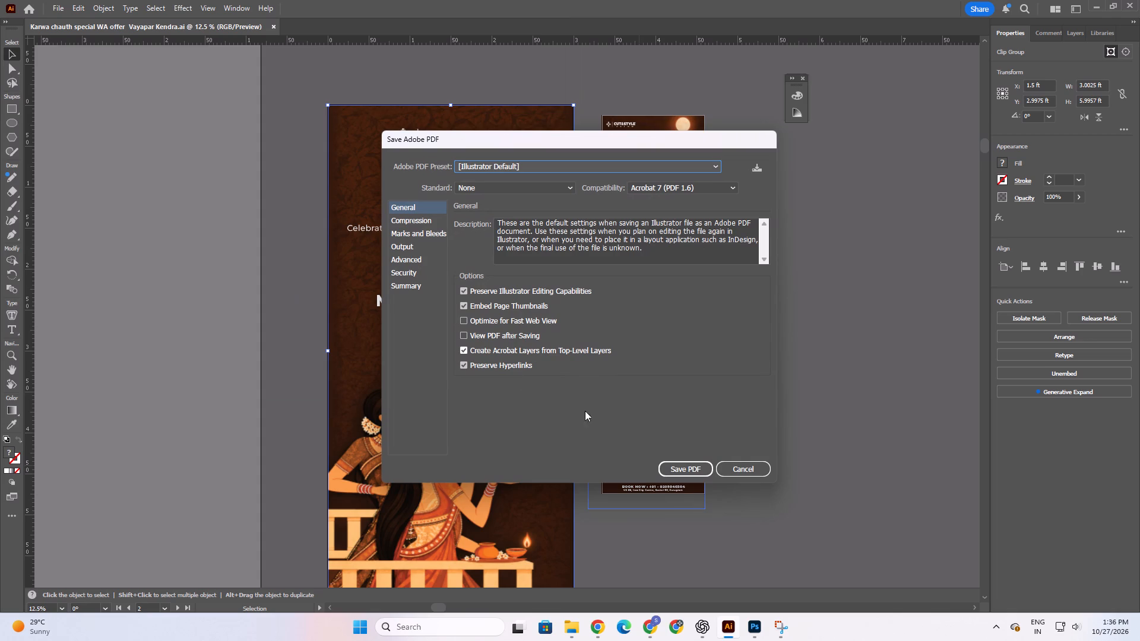
left_click(693, 465)
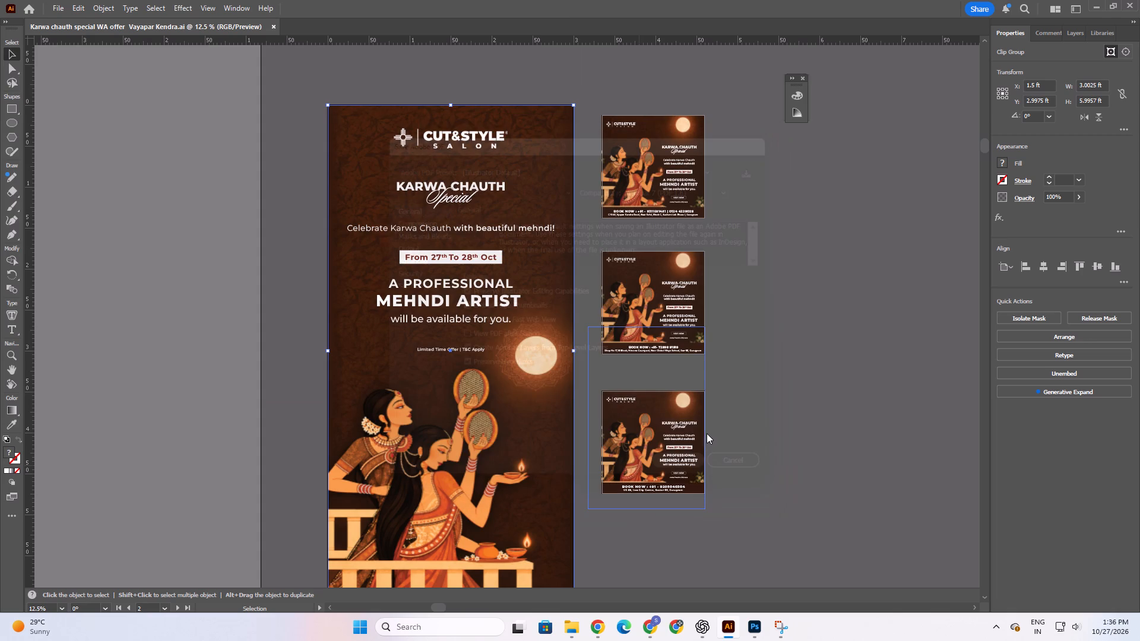
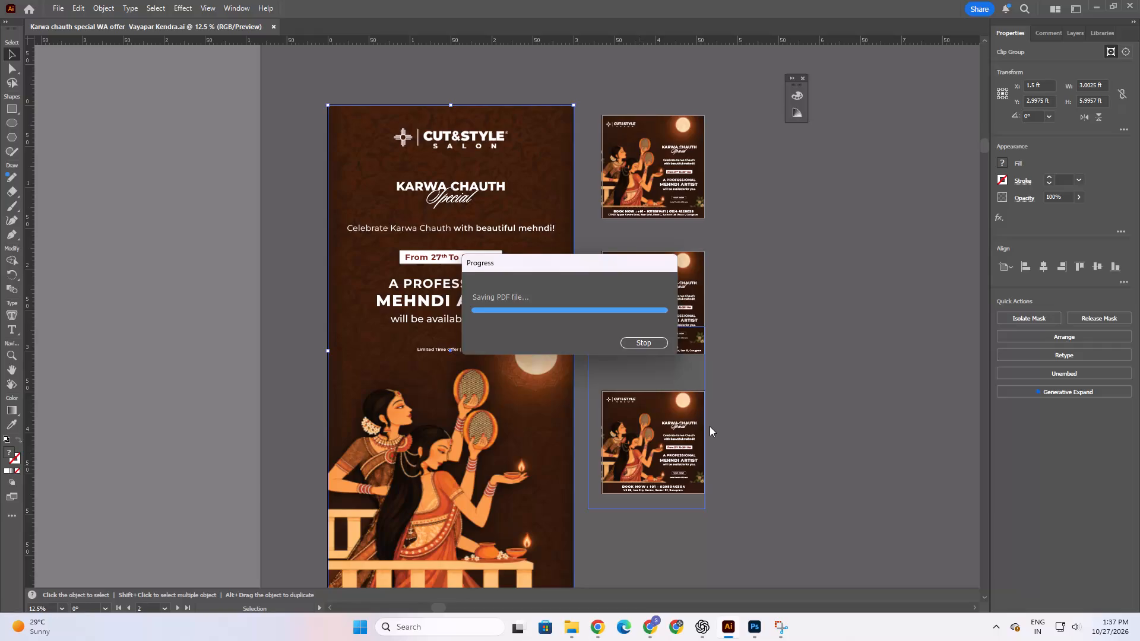
Deselect the tall poster and switch to File Explorer to check the saved Karwa Chauth files in the VAYAPAR KENDRA folder.
left_click(816, 321)
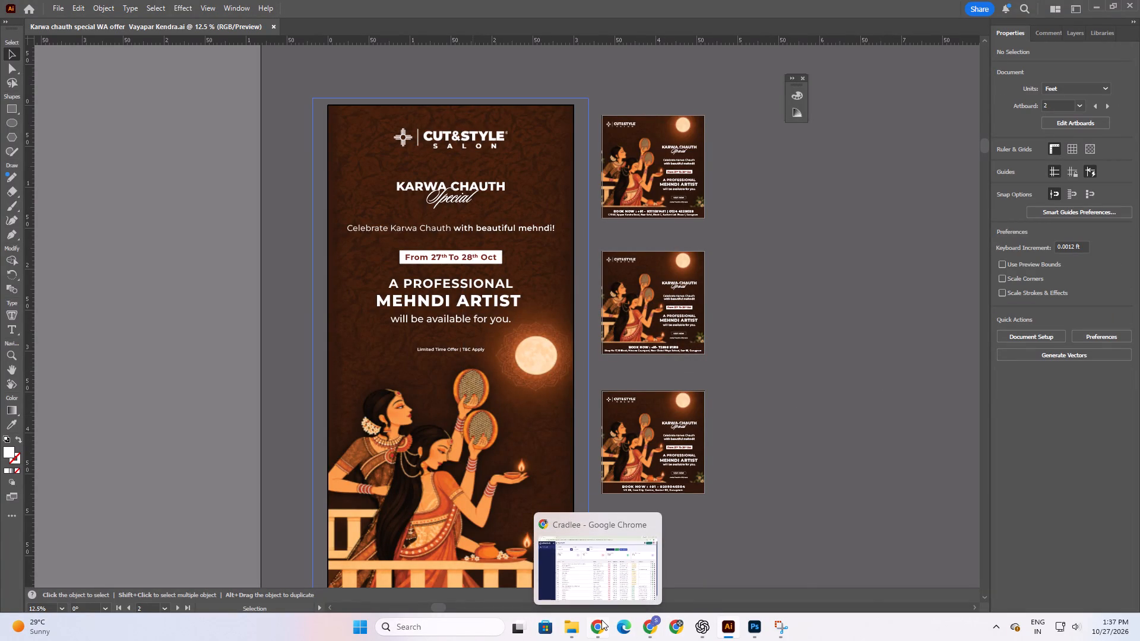
left_click(573, 621)
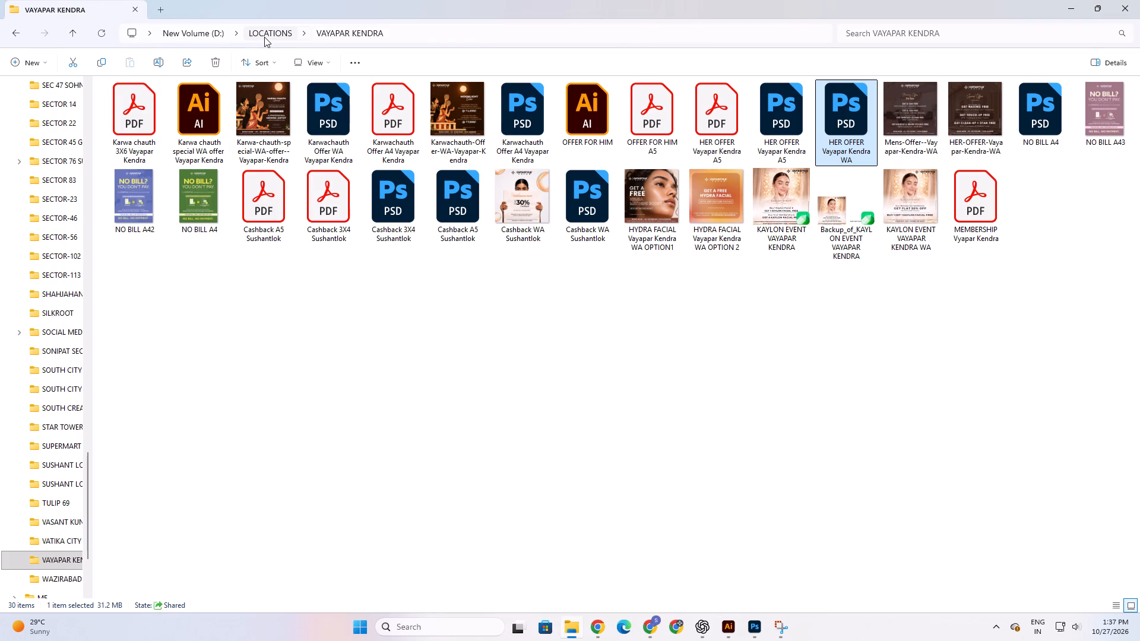
left_click(204, 268)
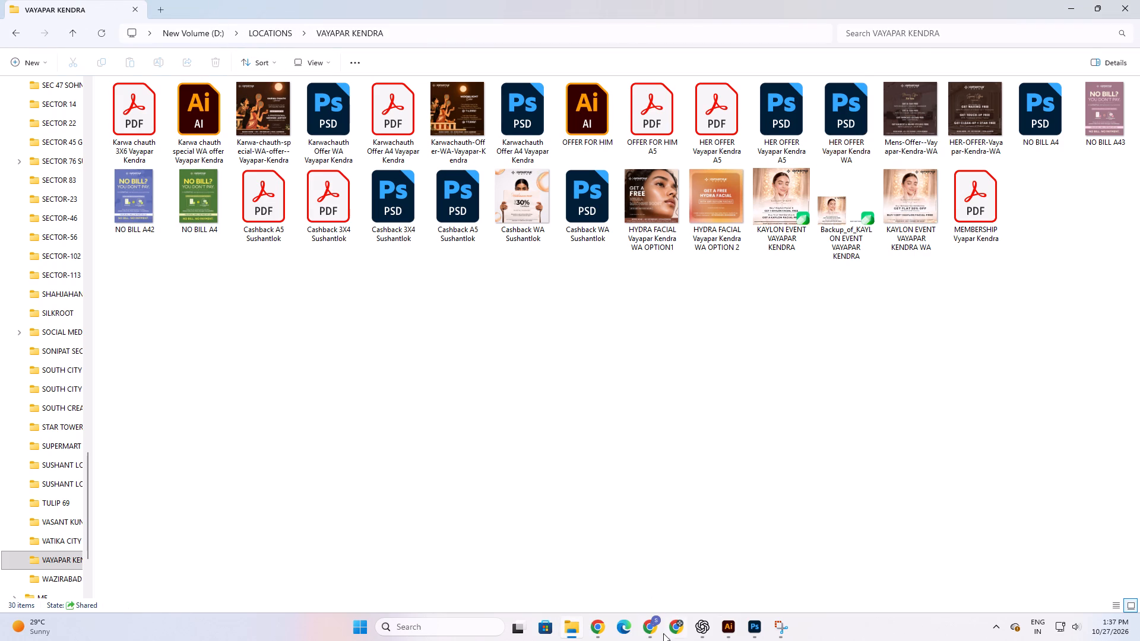
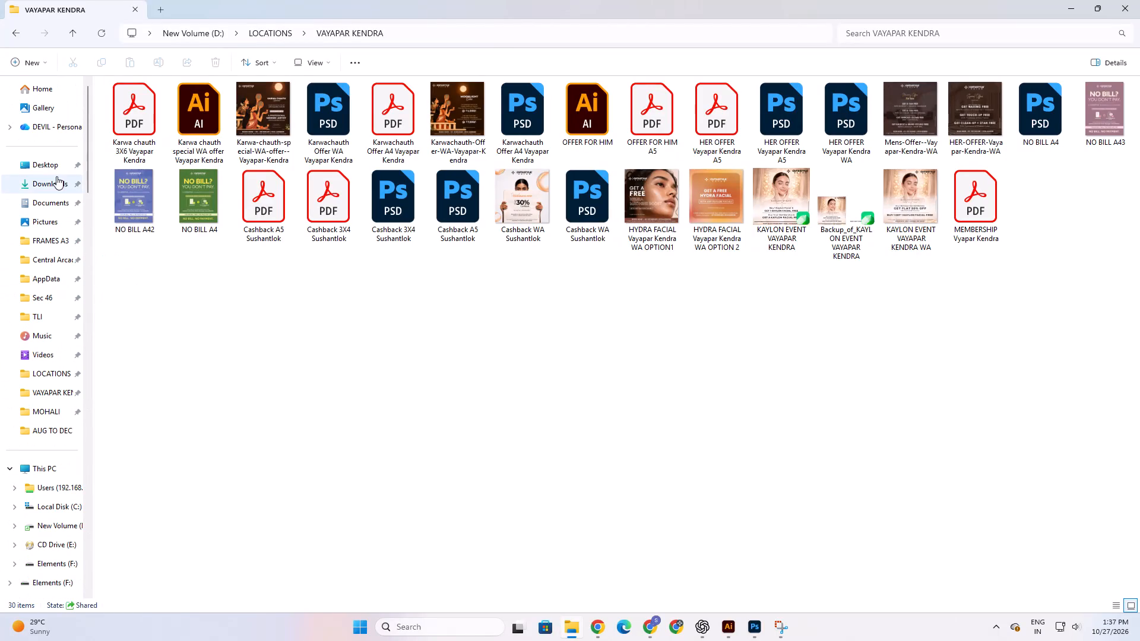
Open the Indian_God_Symbols_9_Canvas_Print_Files-3 archive from Downloads in WinRAR to view its contents, and close it.
left_click(56, 176)
scroll(305, 206, "up", 10)
left_click(175, 141)
right_click(175, 141)
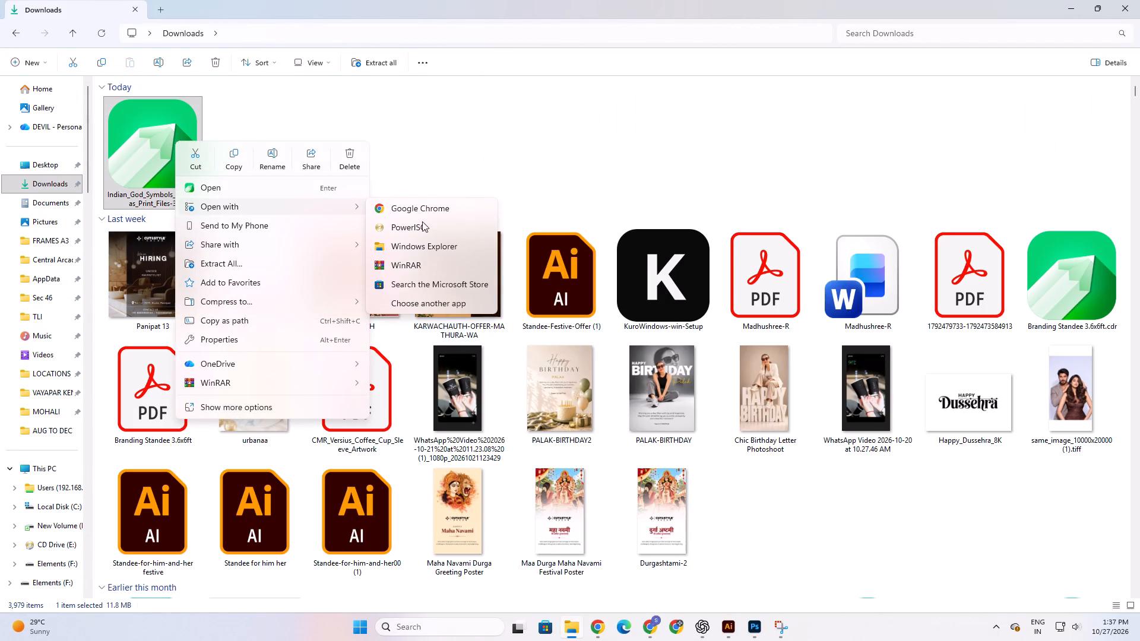
left_click(412, 269)
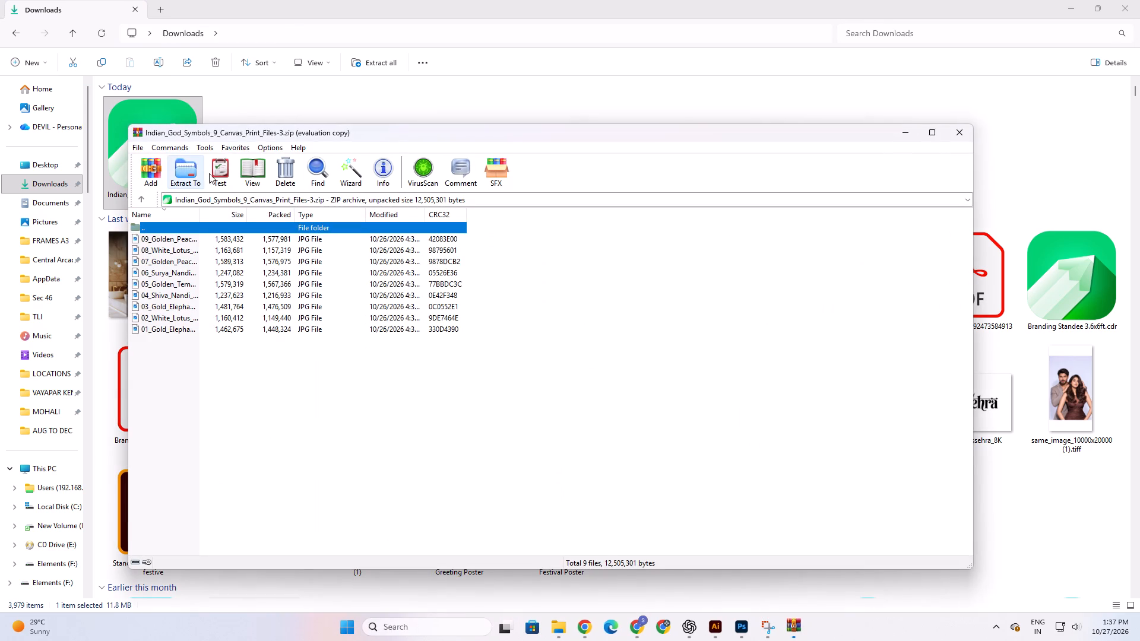
left_click(187, 351)
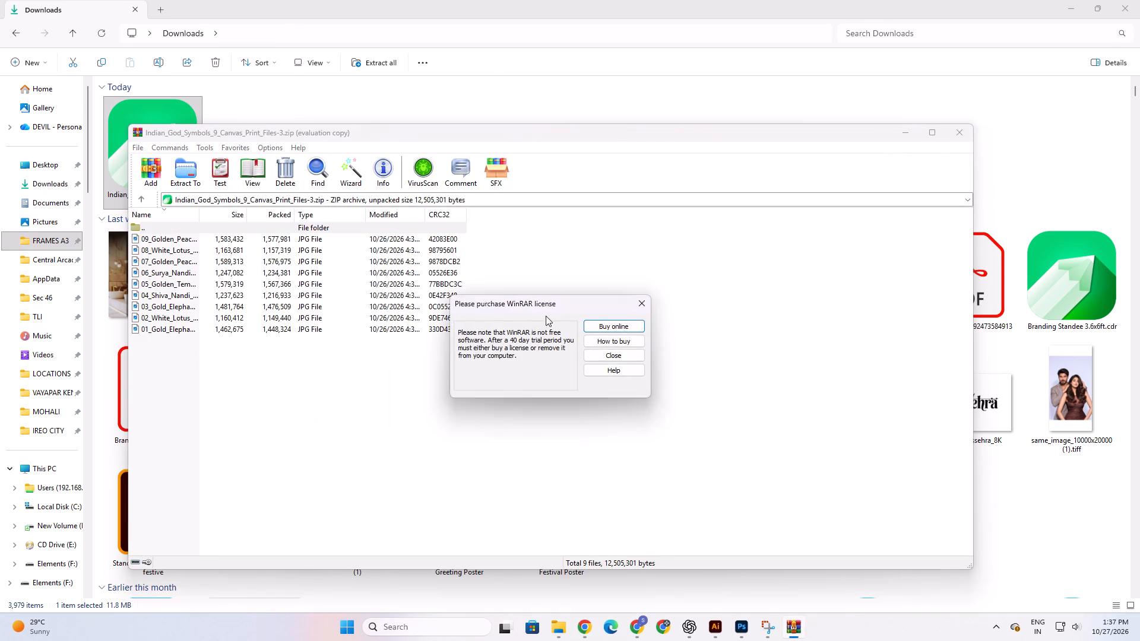
left_click(647, 302)
left_click(971, 132)
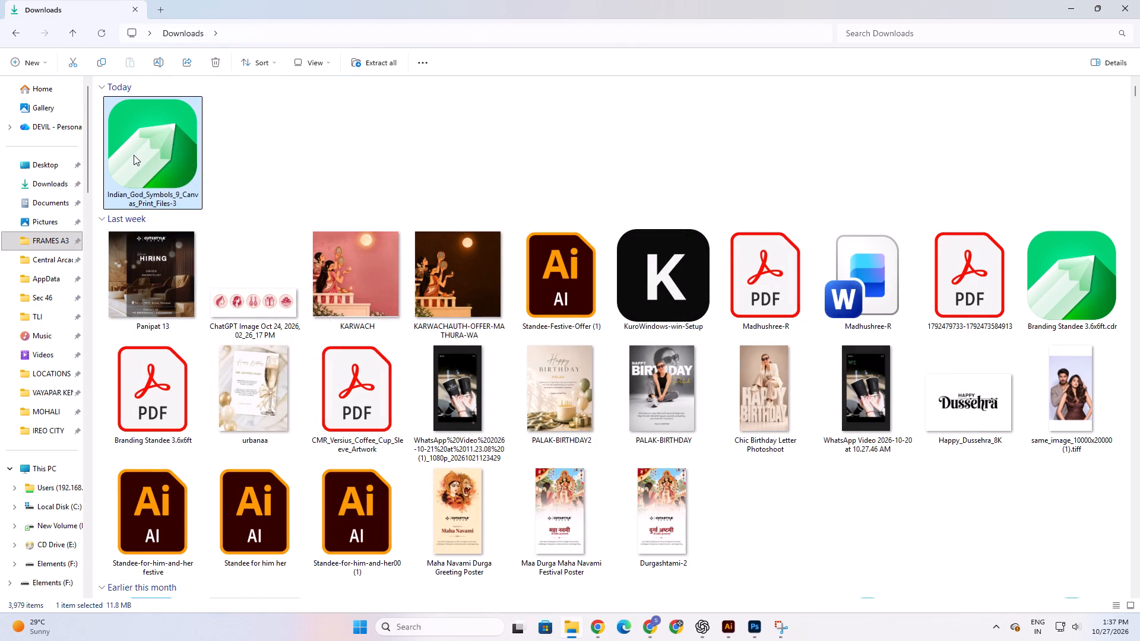
Extract the Indian_God_Symbols_9_Canvas_Print_Files-3 archive into its own folder in Downloads.
right_click(134, 155)
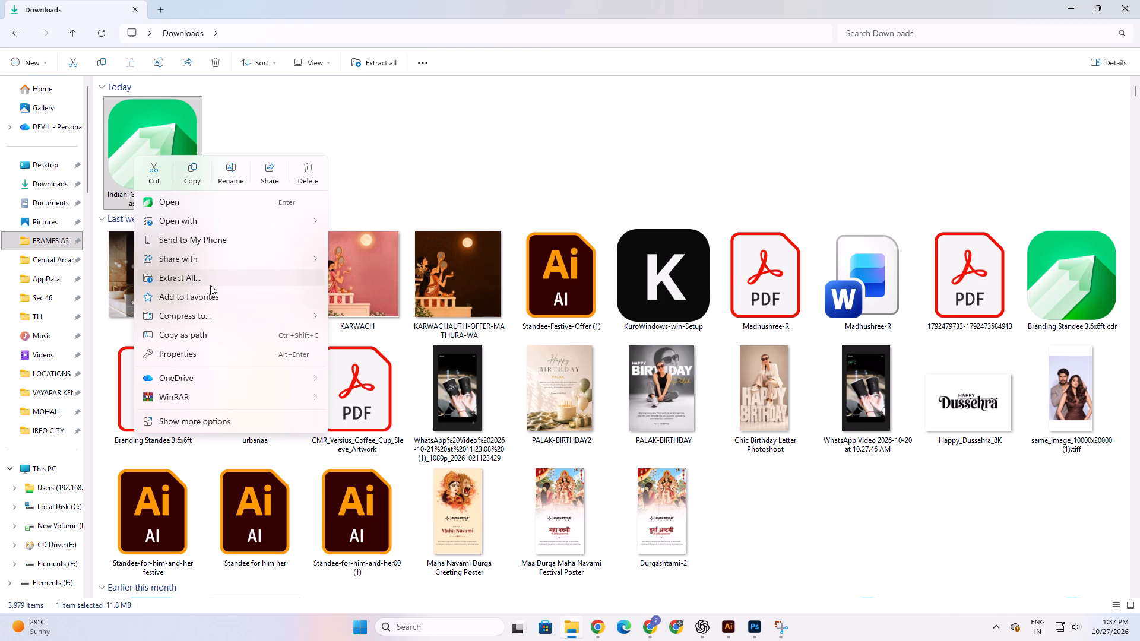
right_click_drag(179, 275, 175, 286)
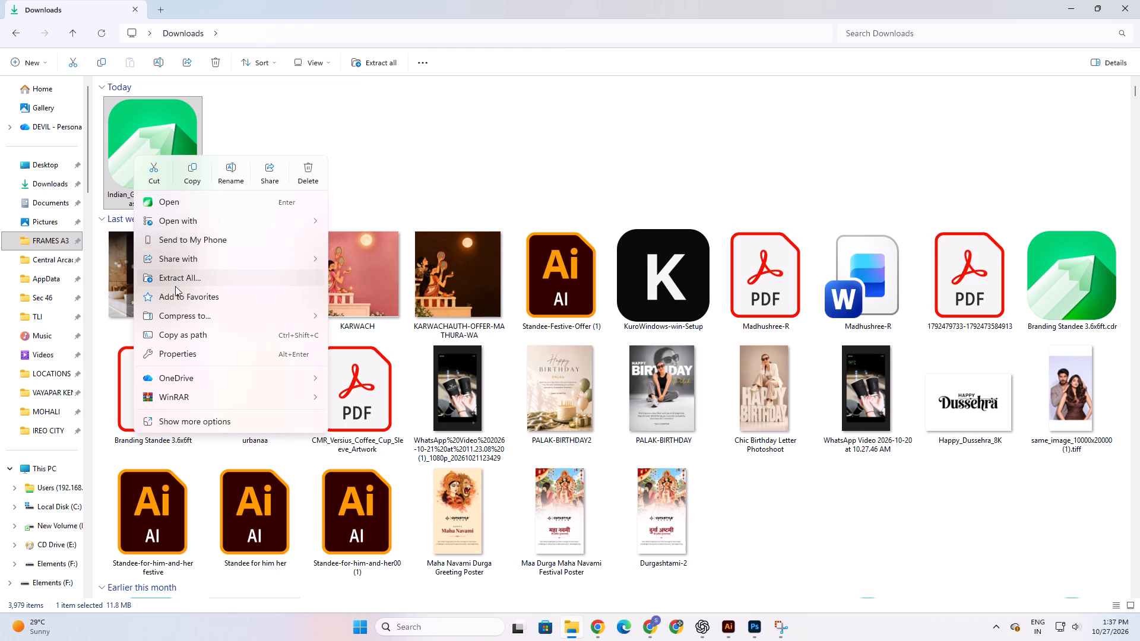
right_click_drag(175, 286, 181, 281)
left_click(181, 281)
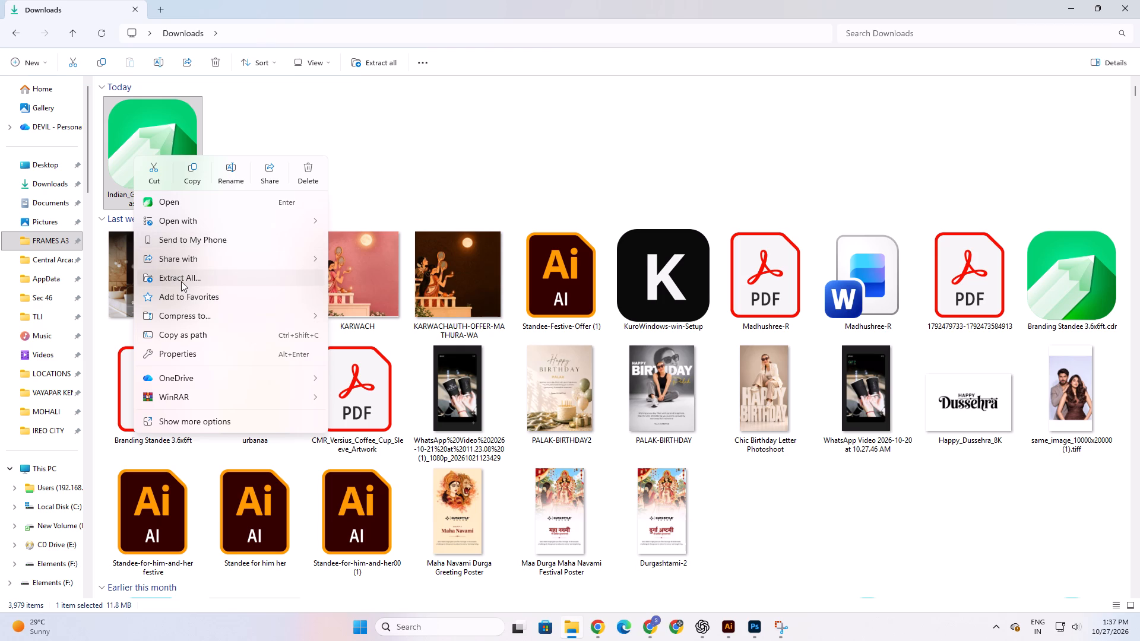
left_click(181, 281)
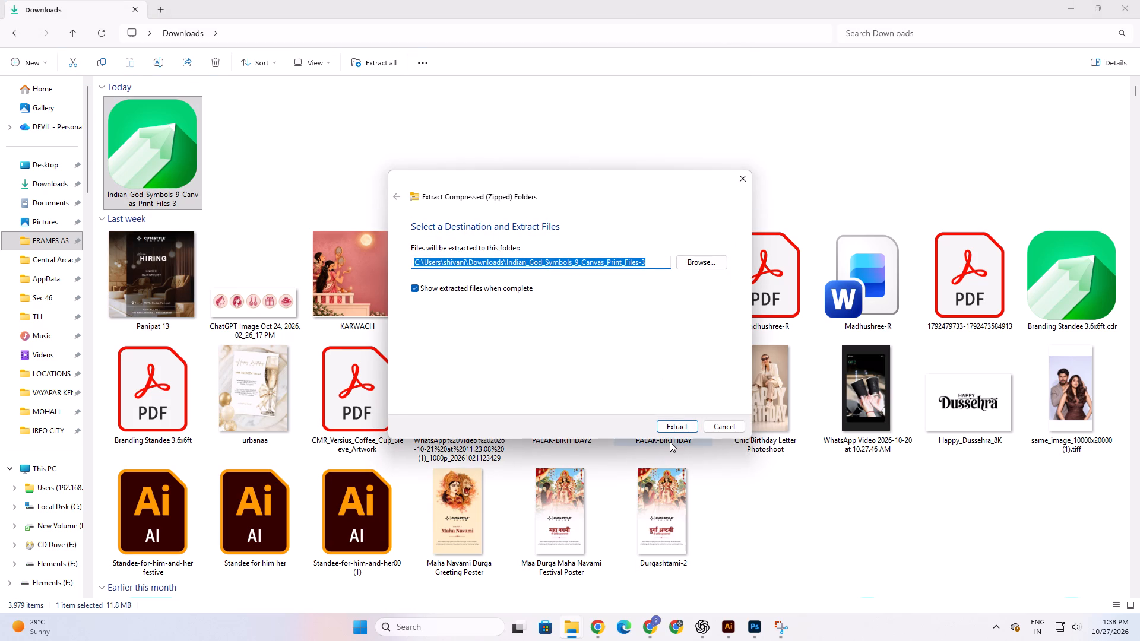
left_click(677, 429)
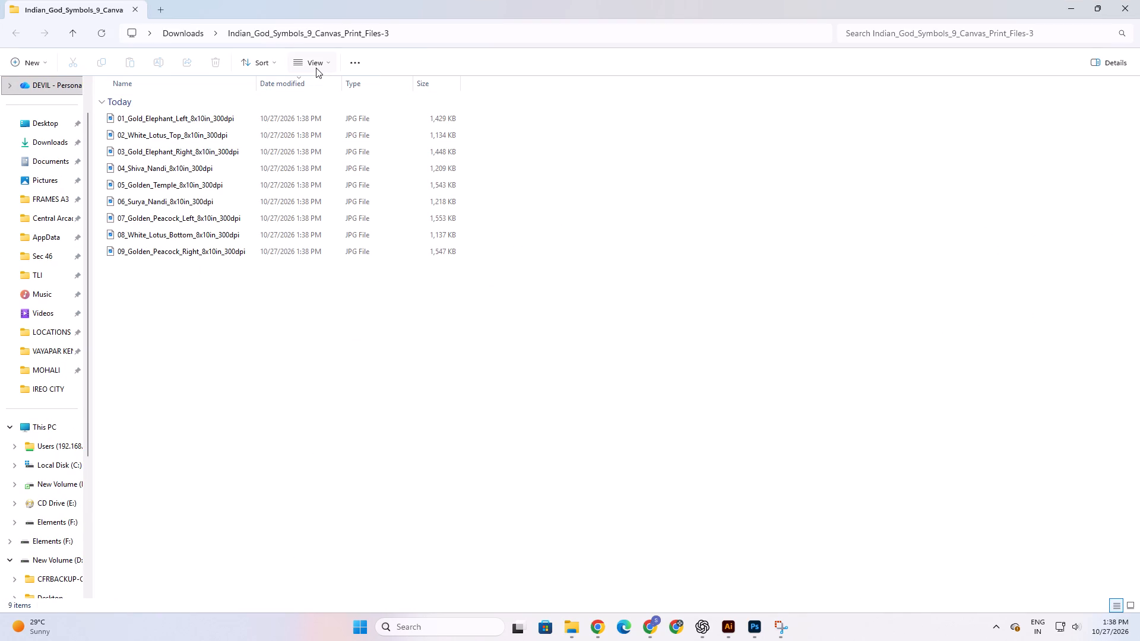
Show the extracted JPGs as large thumbnails and preview them in Photos, starting from 01_Gold_Elephant_Left_8x10in_300dpi.
left_click(316, 68)
left_click(319, 90)
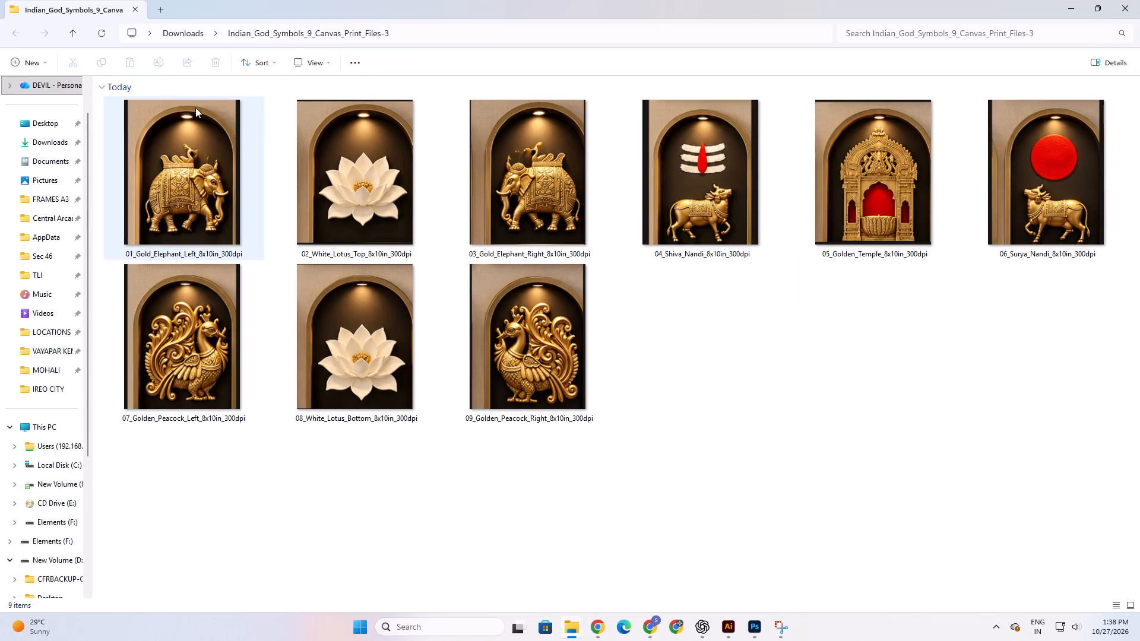
left_click(761, 341)
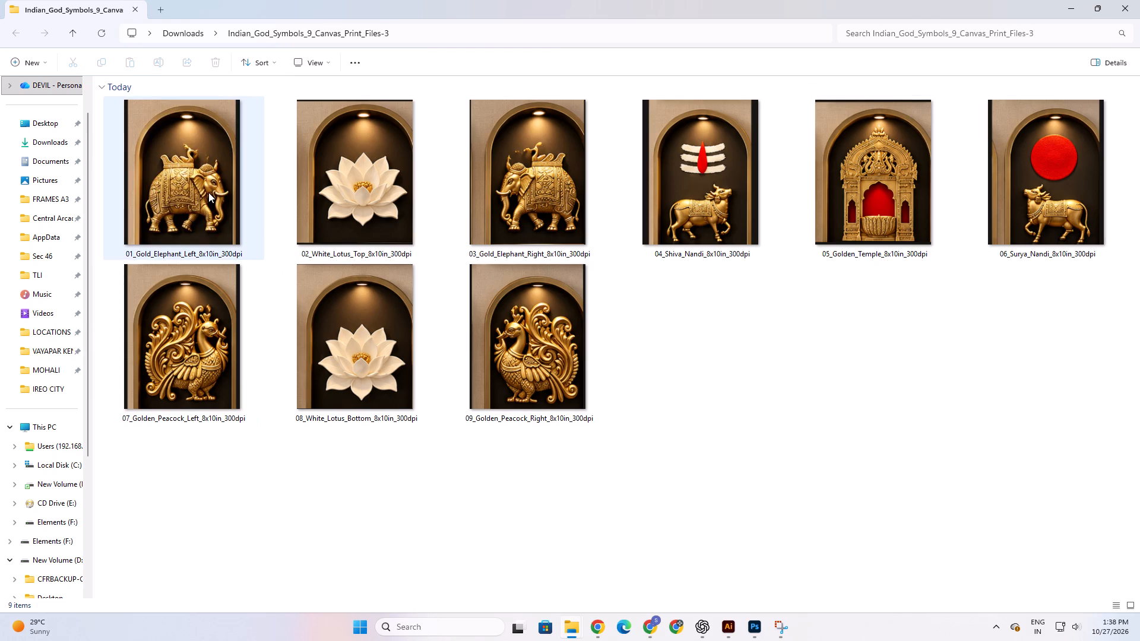
double_click(208, 192)
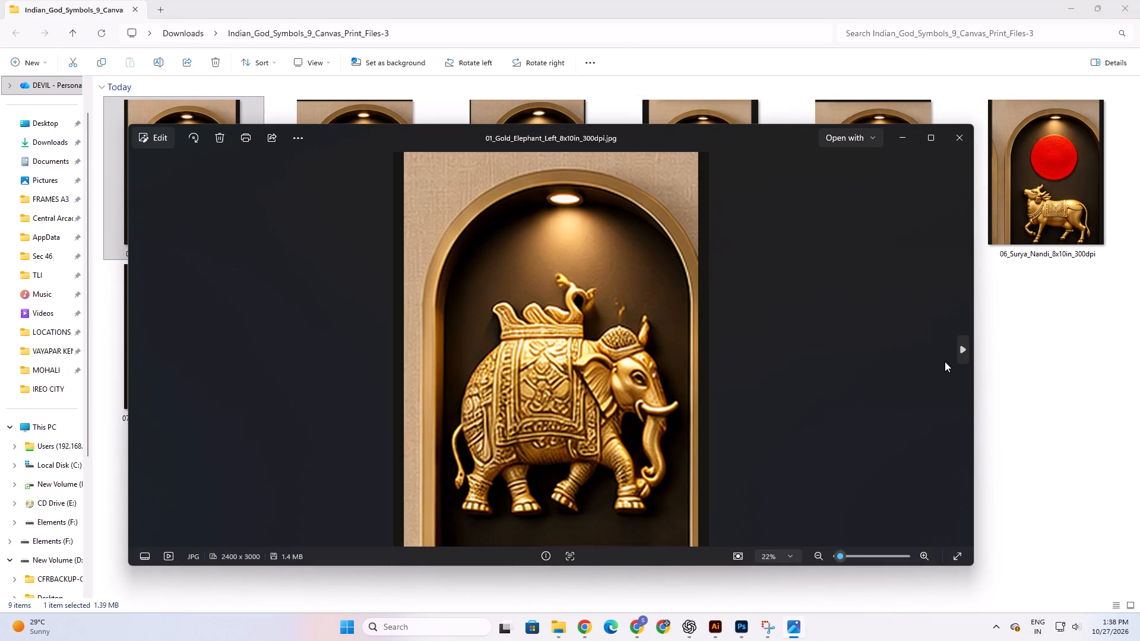
left_click(956, 356)
left_click(956, 356)
left_click(956, 356)
double_click(956, 356)
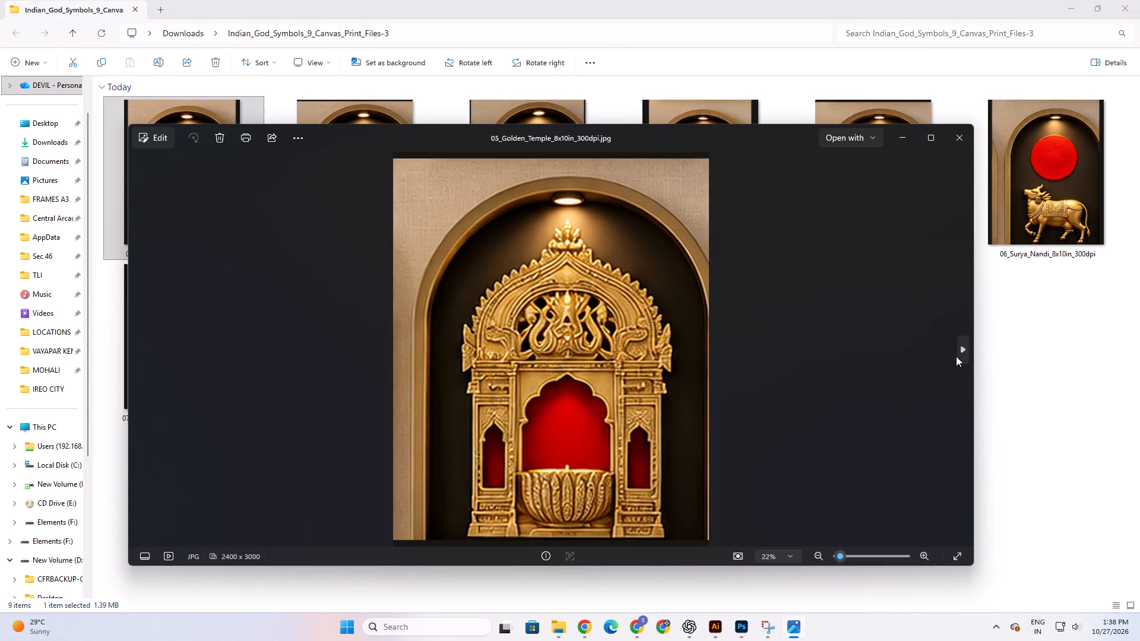
left_click(964, 154)
left_click(957, 134)
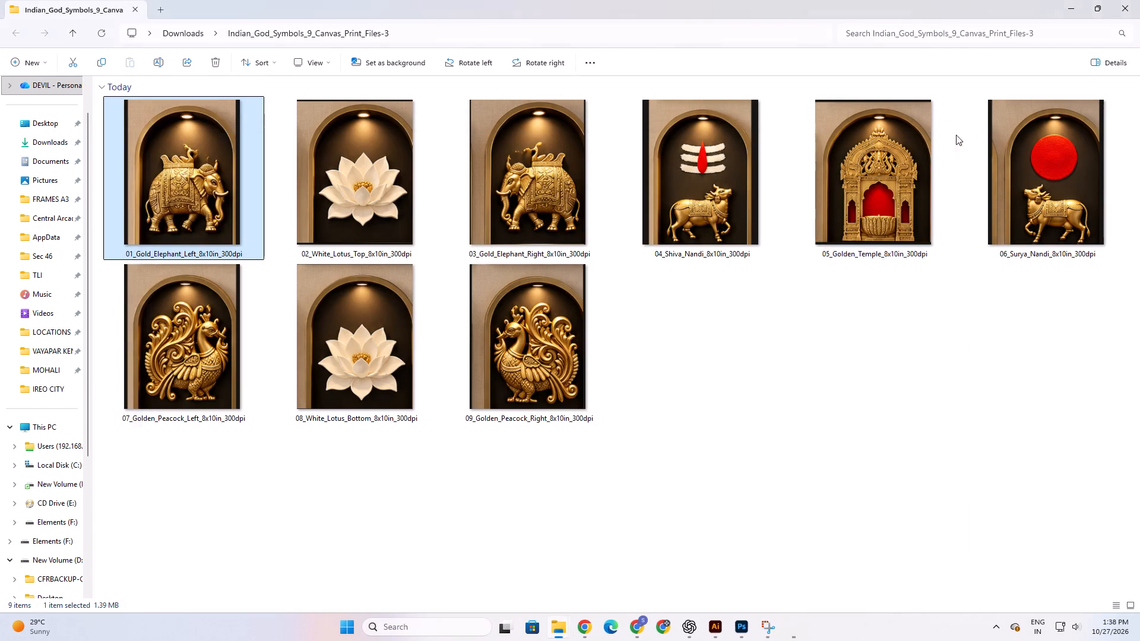
left_click(671, 458)
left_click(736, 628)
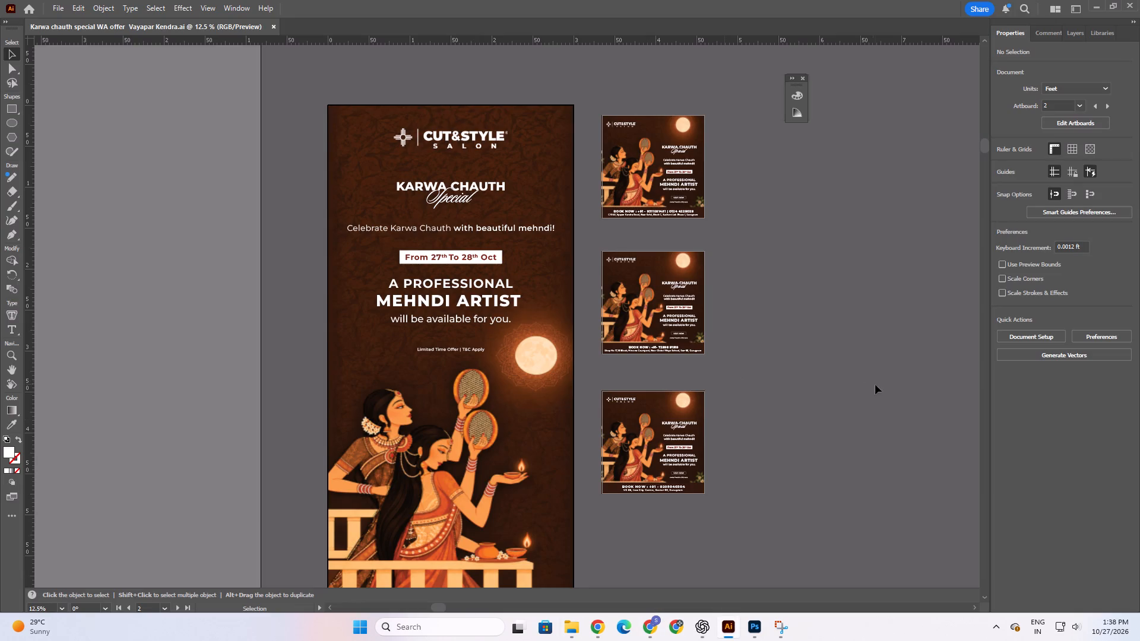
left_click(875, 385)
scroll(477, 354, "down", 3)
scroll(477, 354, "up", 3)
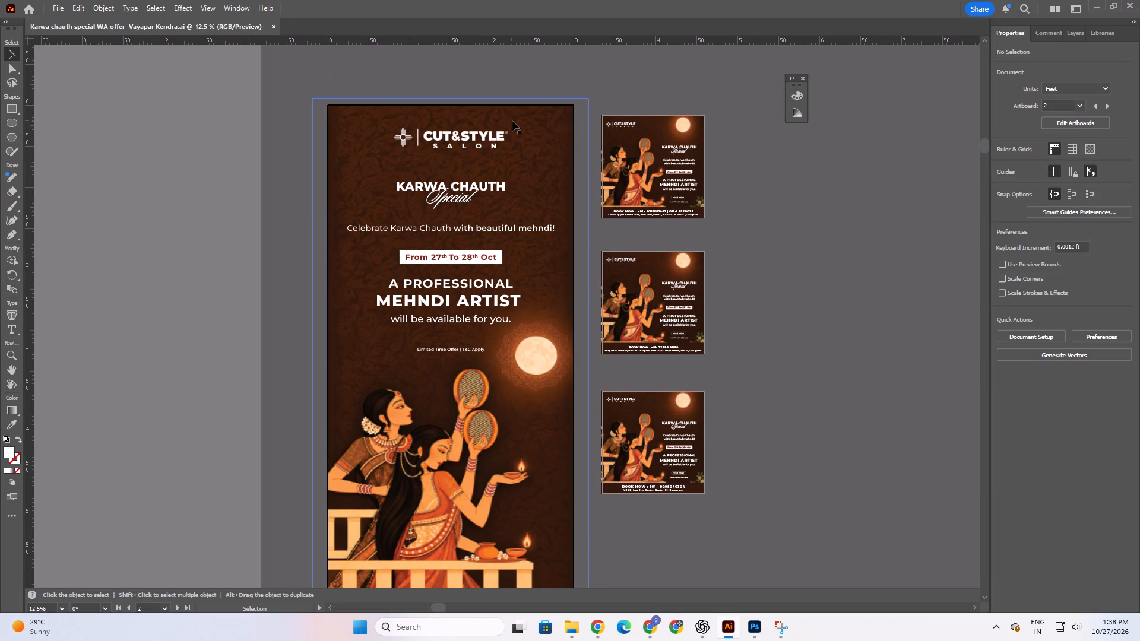
Return to File Explorer and close the window of the extracted Indian_God_Symbols_9_Canvas_Print_Files-3 folder.
left_click(577, 632)
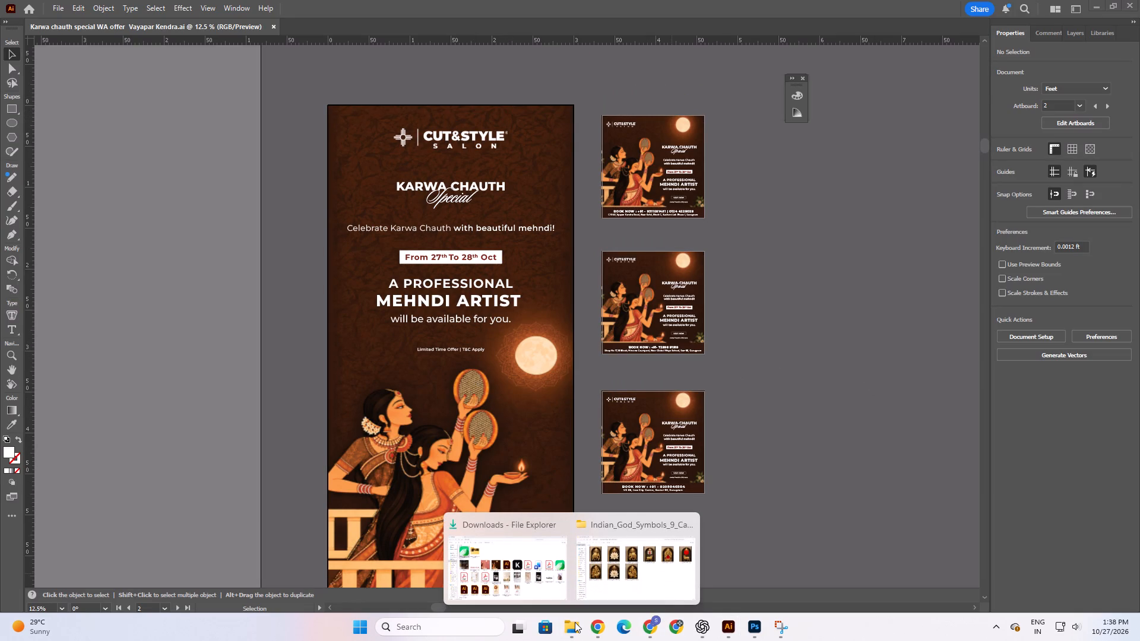
left_click(553, 580)
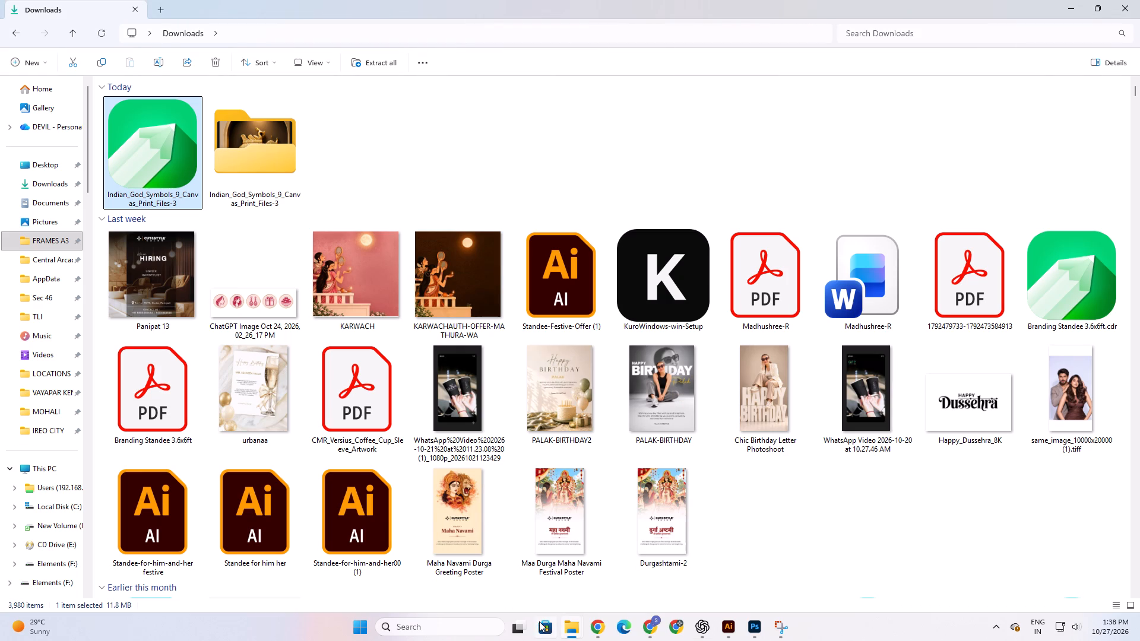
left_click(574, 630)
left_click(626, 581)
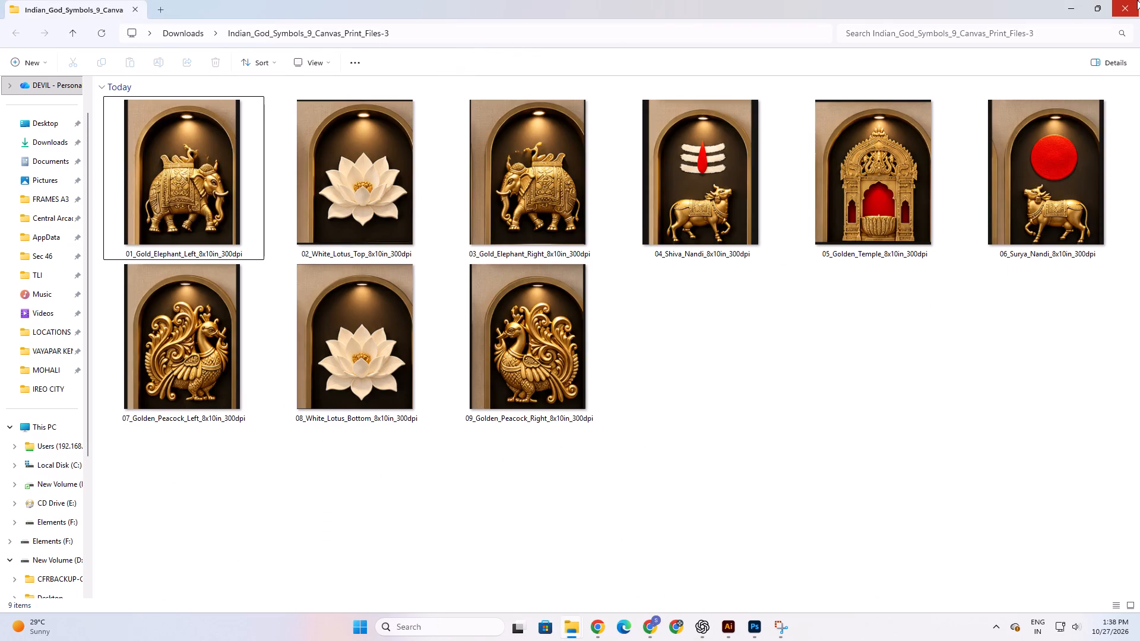
left_click(1137, 0)
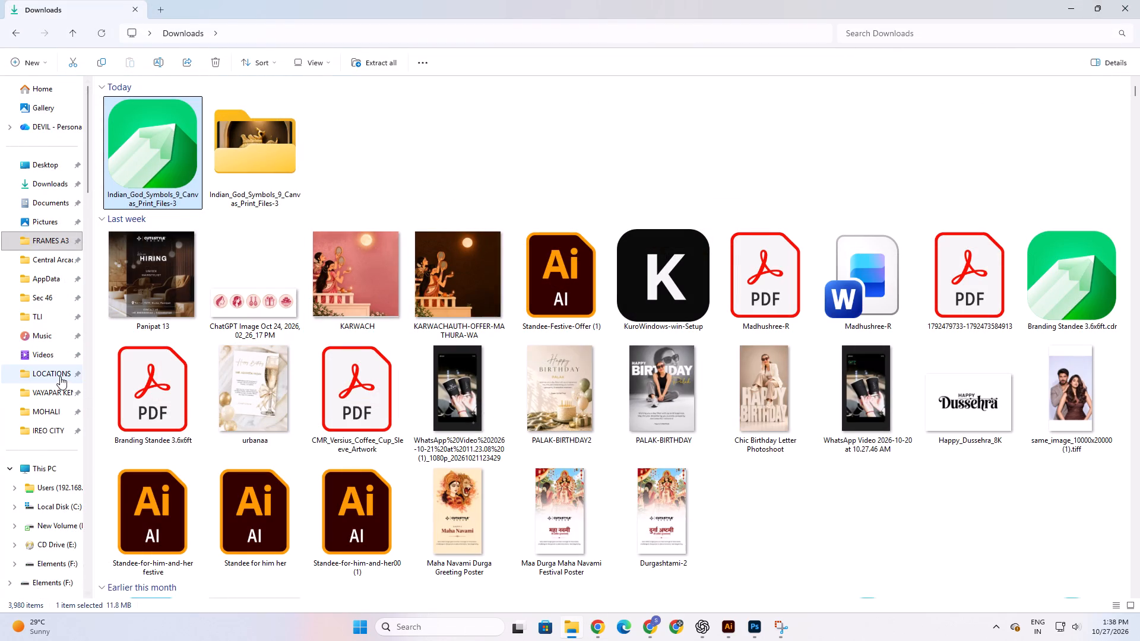
Open the Karwa chauth 3X6 Vayapar Kendra PDF from the VAYAPAR KENDRA folder in Acrobat and examine the tall poster at full window size.
left_click(53, 396)
scroll(324, 297, "up", 5)
left_click(540, 370)
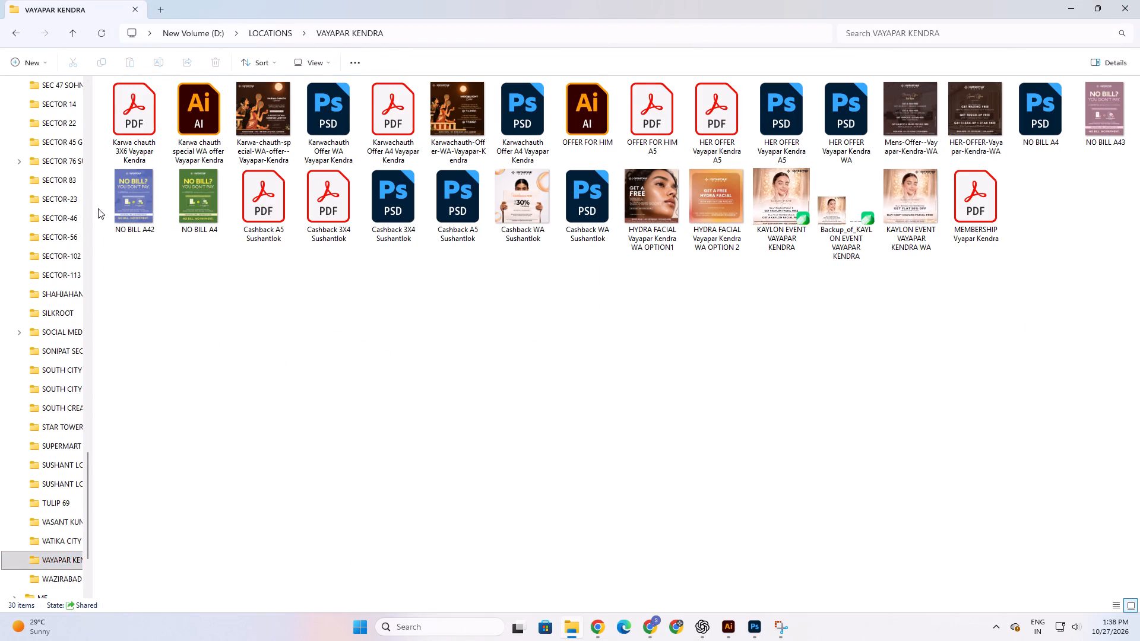
double_click(129, 127)
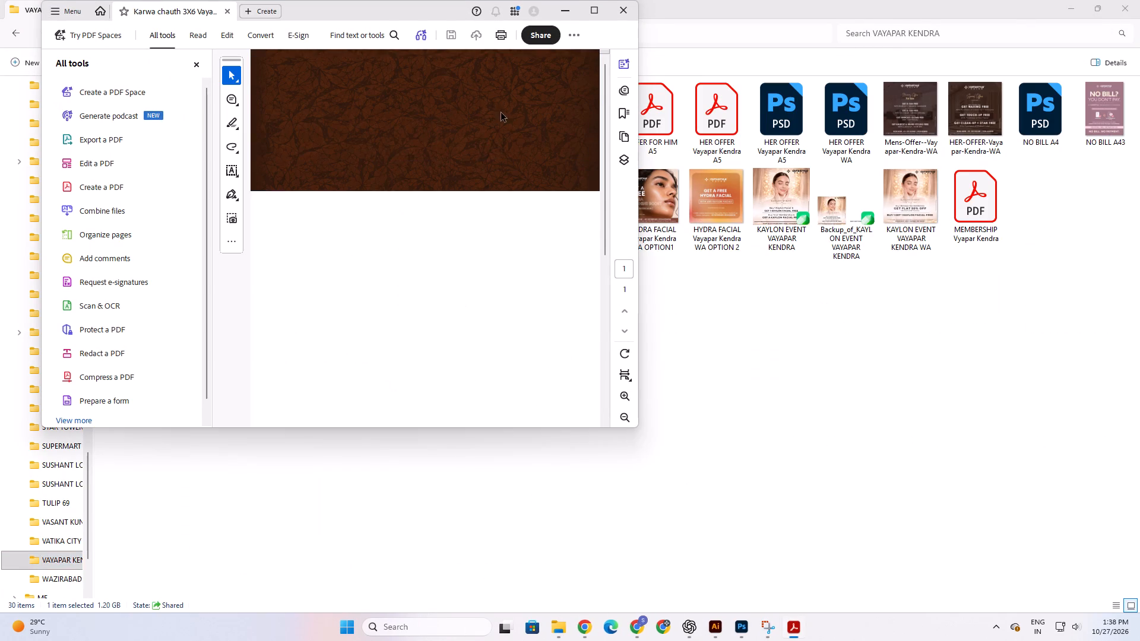
left_click(596, 14)
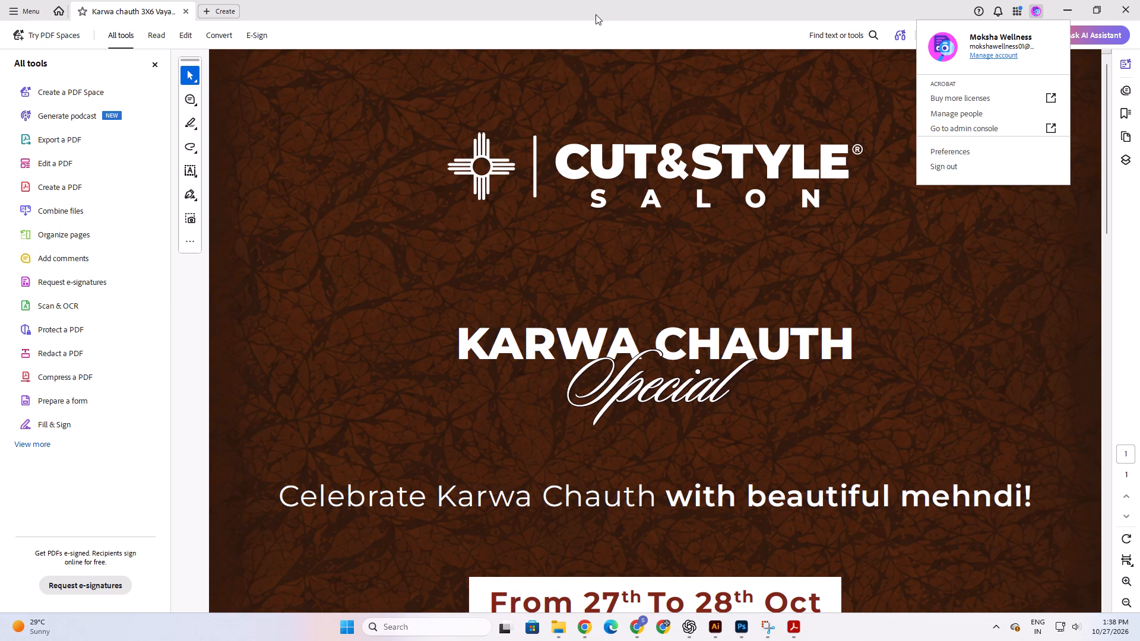
scroll(676, 439, "down", 19)
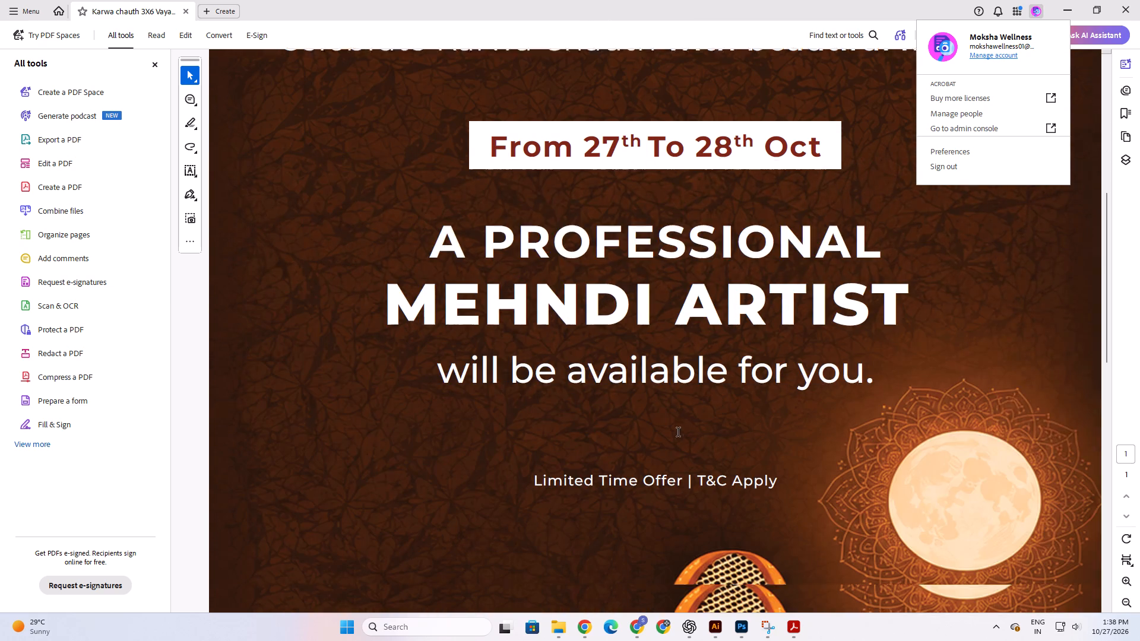
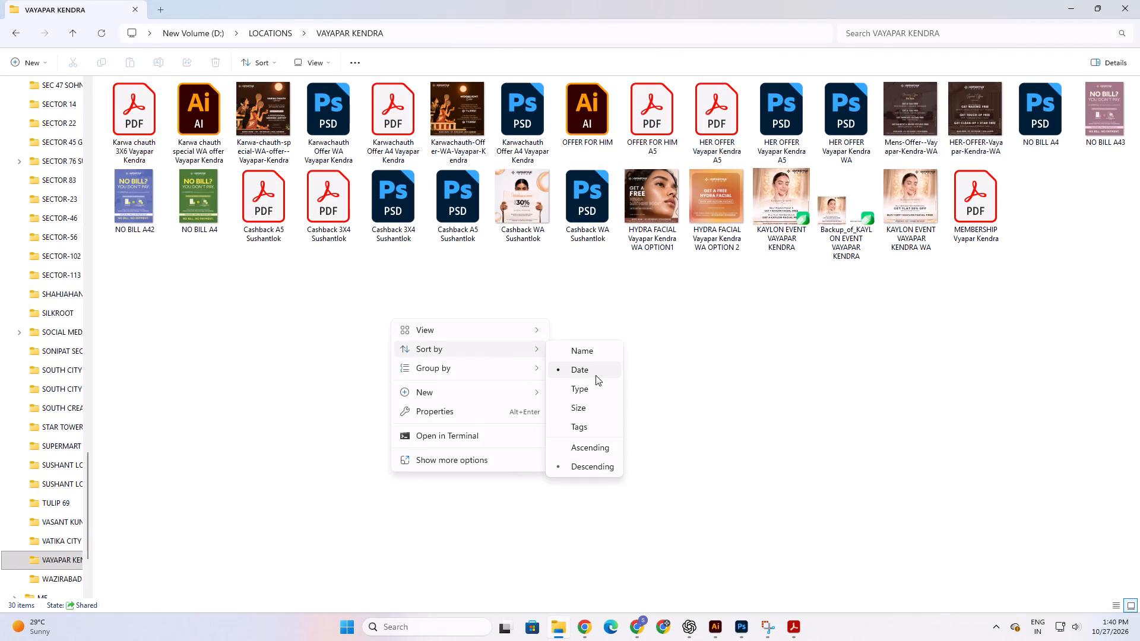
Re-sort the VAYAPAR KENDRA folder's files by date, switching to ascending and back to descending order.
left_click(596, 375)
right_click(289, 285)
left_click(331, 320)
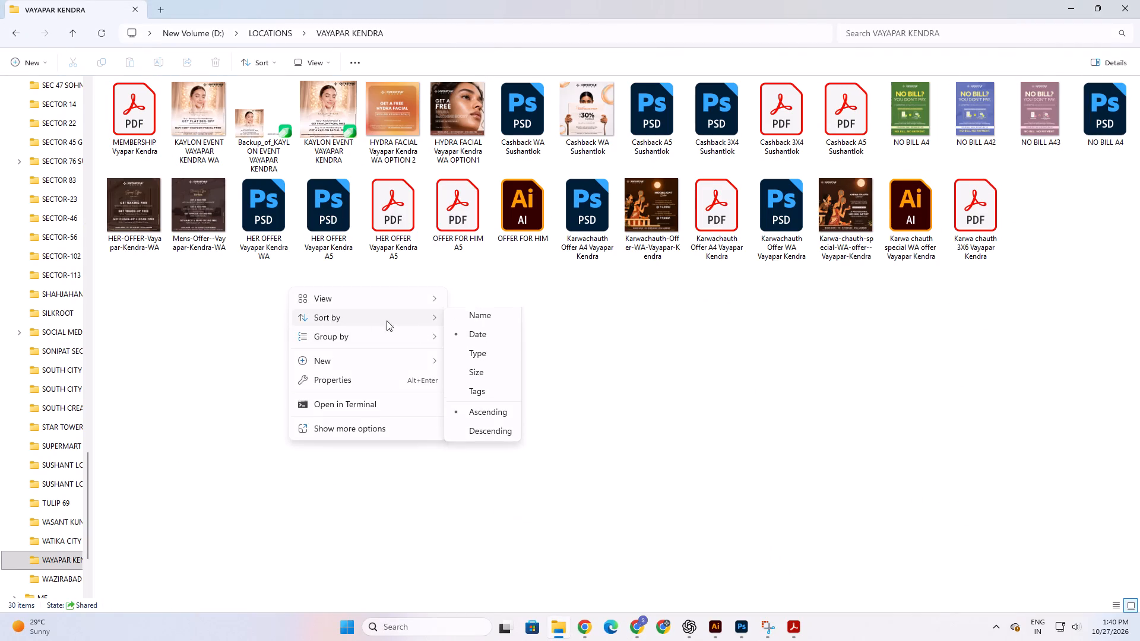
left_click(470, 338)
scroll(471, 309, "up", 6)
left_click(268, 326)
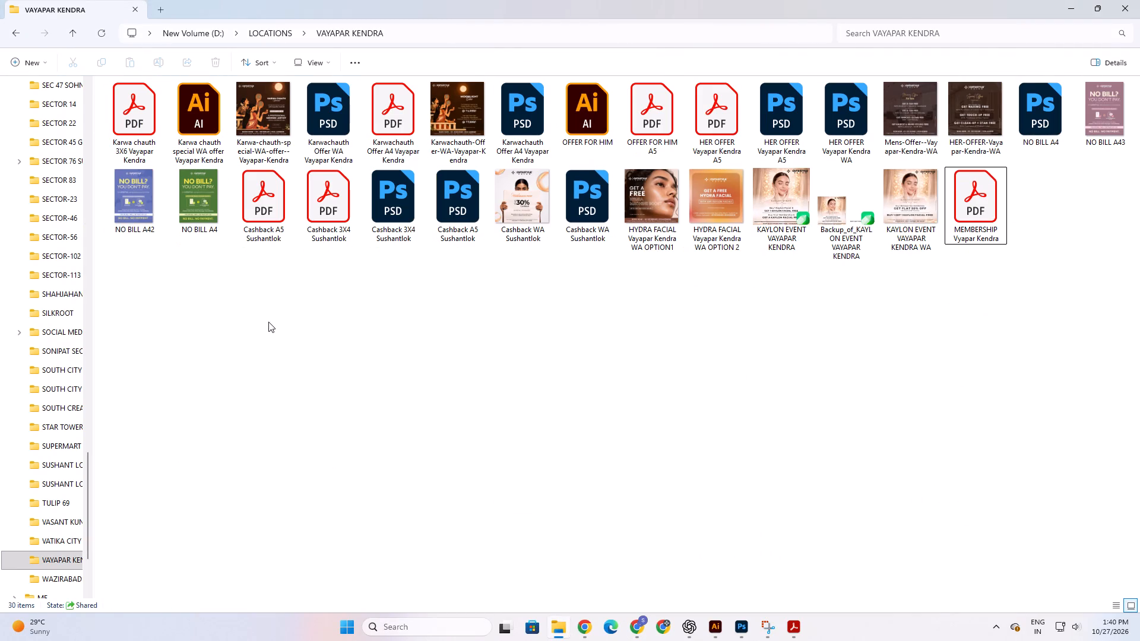
Reopen the Karwa chauth 3X6 Vayapar Kendra PDF in Acrobat, examine the artwork up close and as a whole poster, and close it.
double_click(131, 91)
scroll(750, 405, "down", 11)
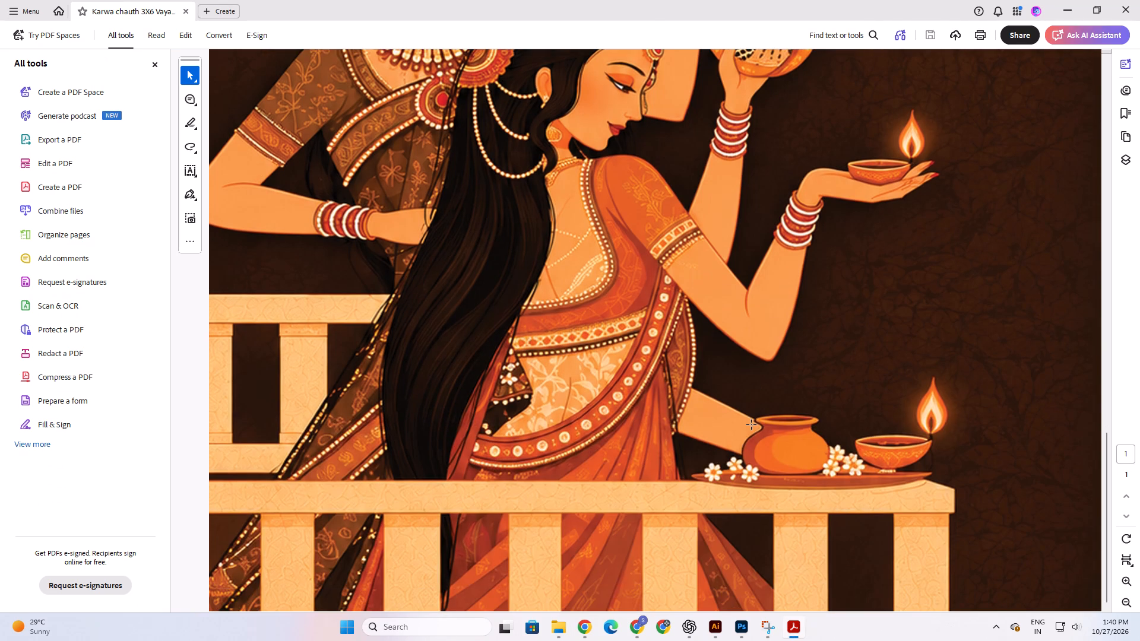
scroll(752, 425, "down", 17)
scroll(743, 509, "down", 7)
scroll(741, 507, "up", 5)
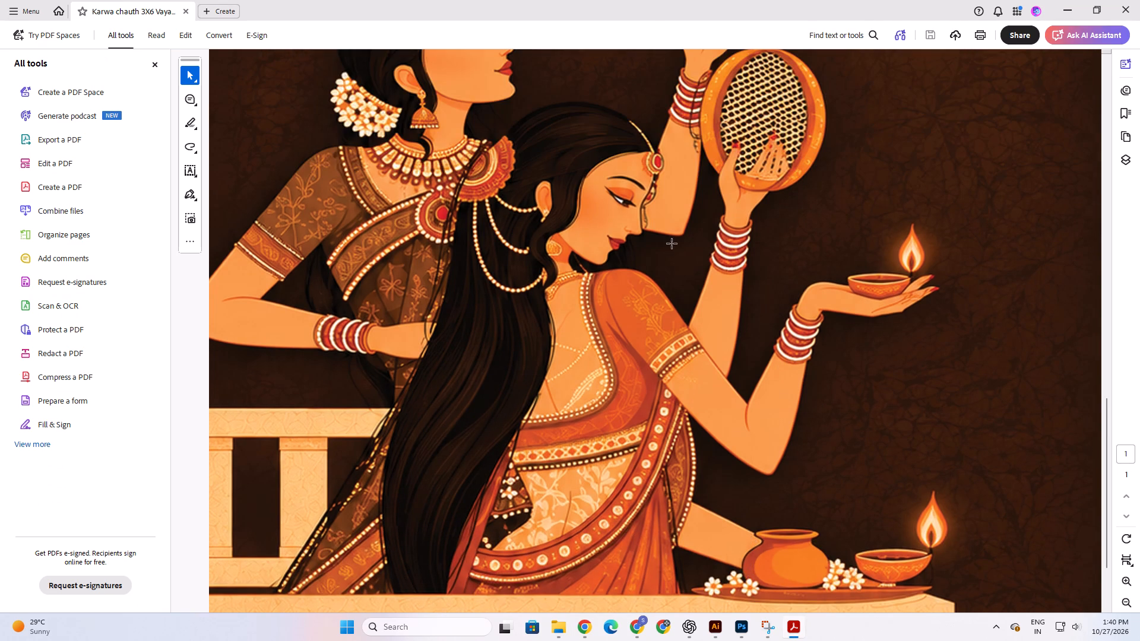
scroll(670, 242, "down", 9, "ctrl")
scroll(673, 328, "down", 1, "ctrl")
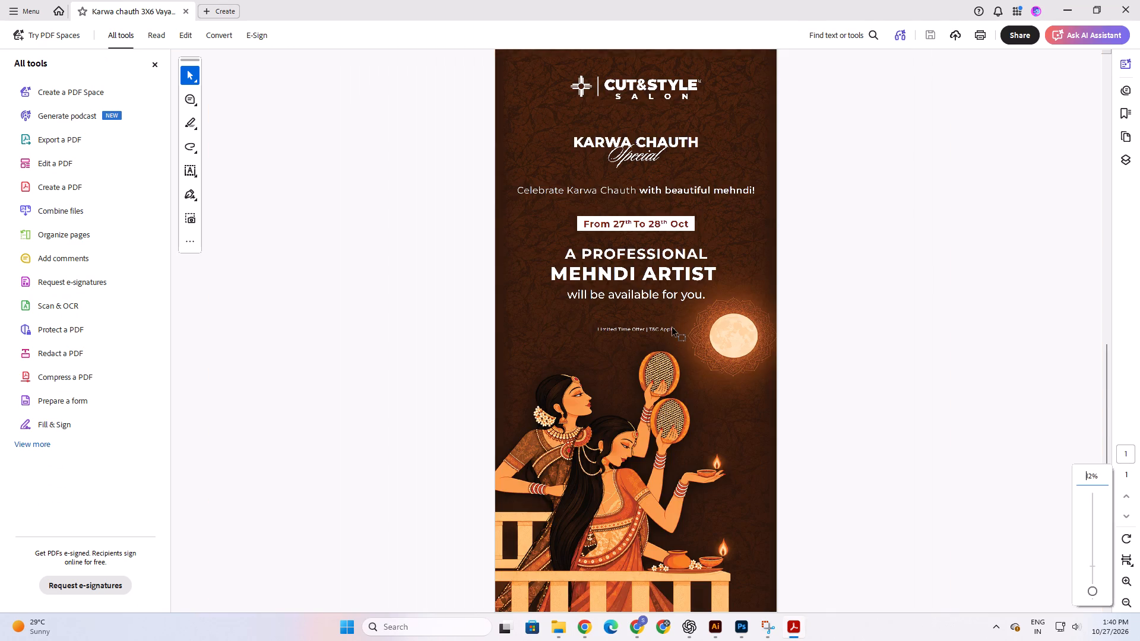
scroll(722, 360, "down", 11)
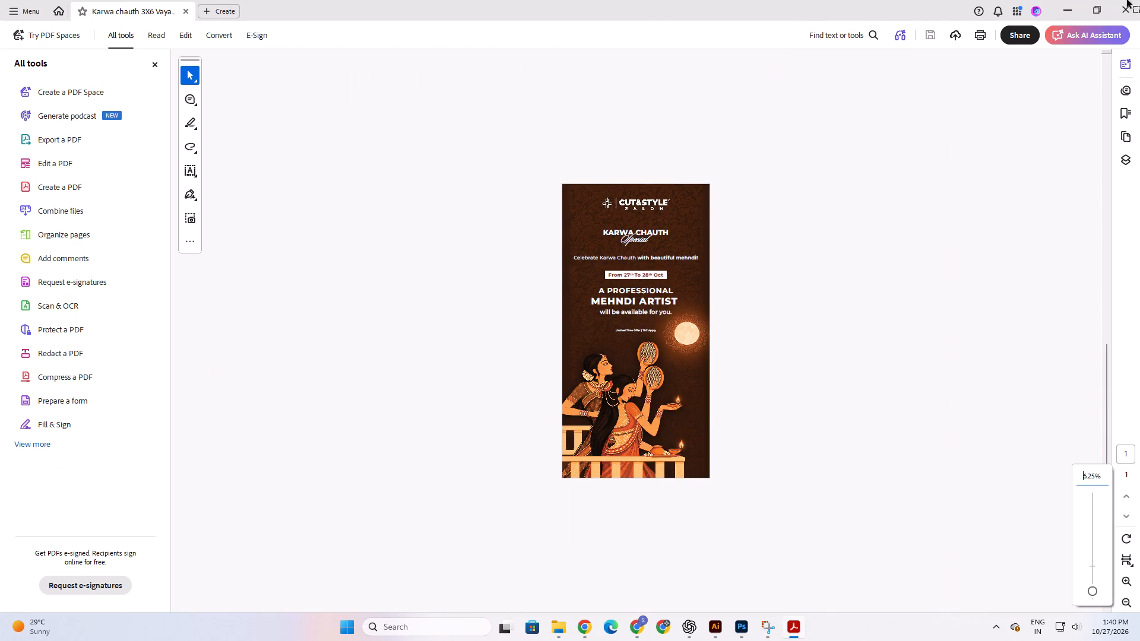
left_click(1128, 0)
left_click(1132, 10)
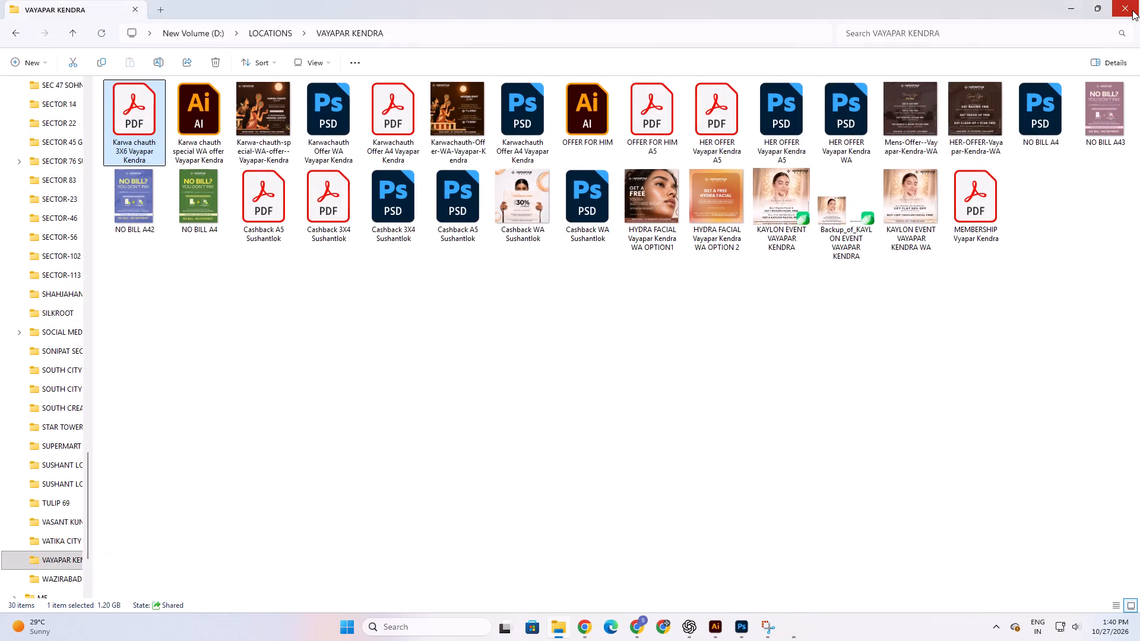
left_click(623, 403)
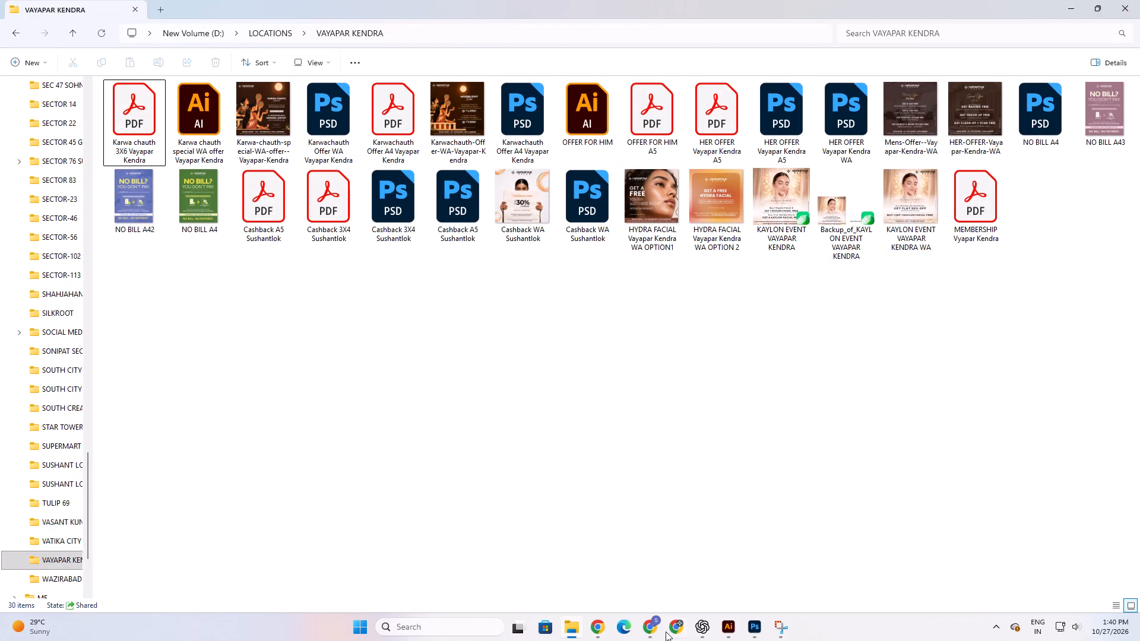
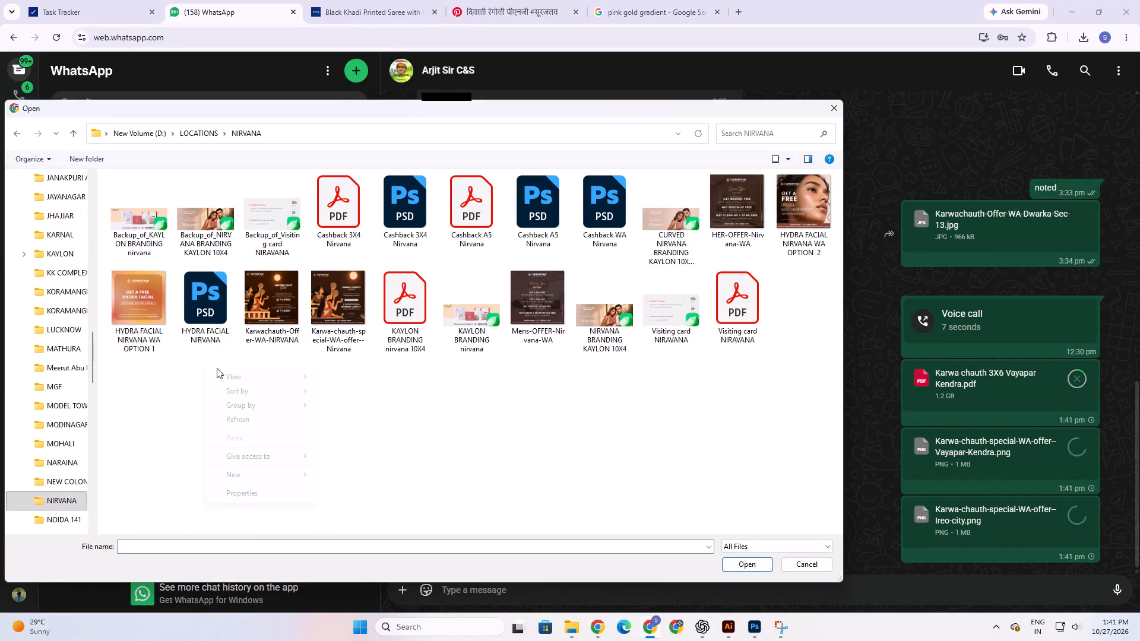
Sort the files of the NIRVANA folder by date in the file selection dialog for the chat attachment.
left_click(245, 385)
left_click(351, 404)
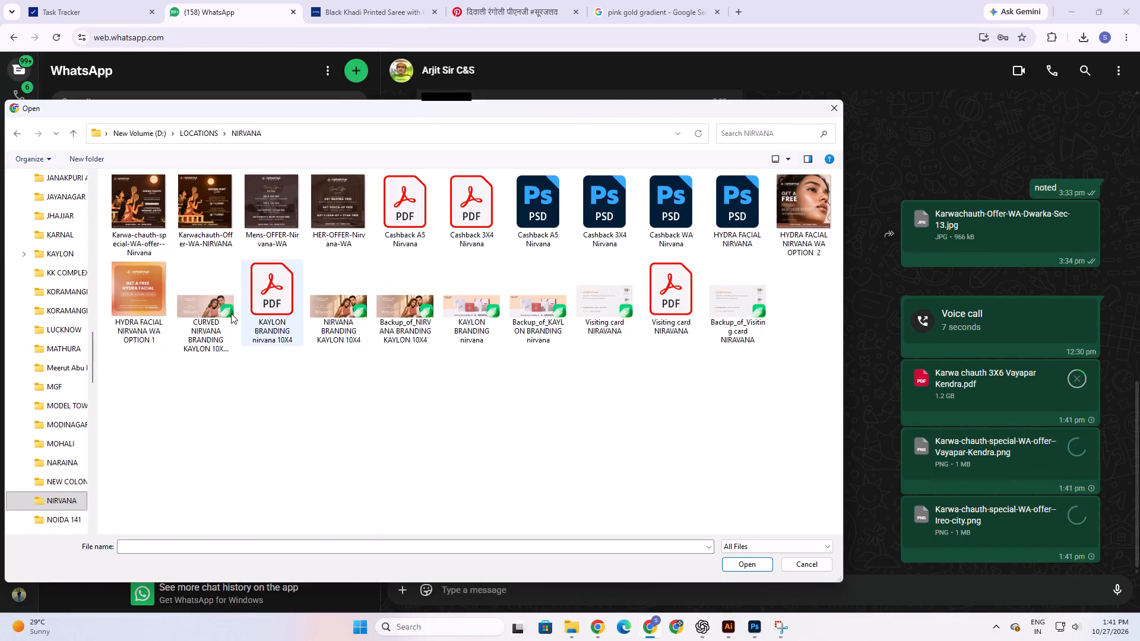
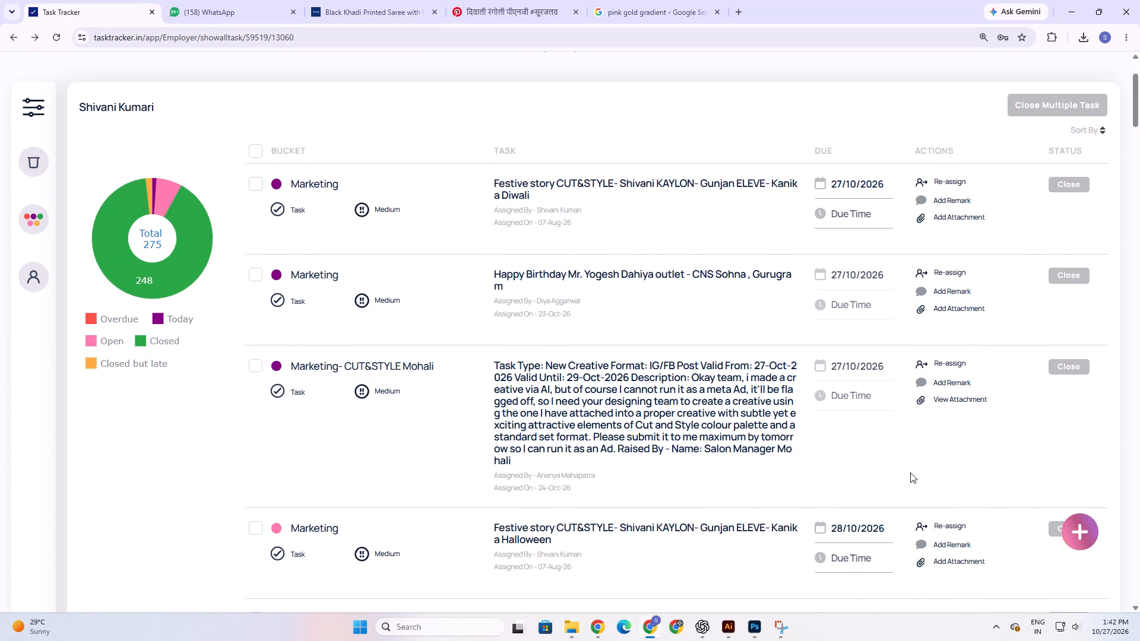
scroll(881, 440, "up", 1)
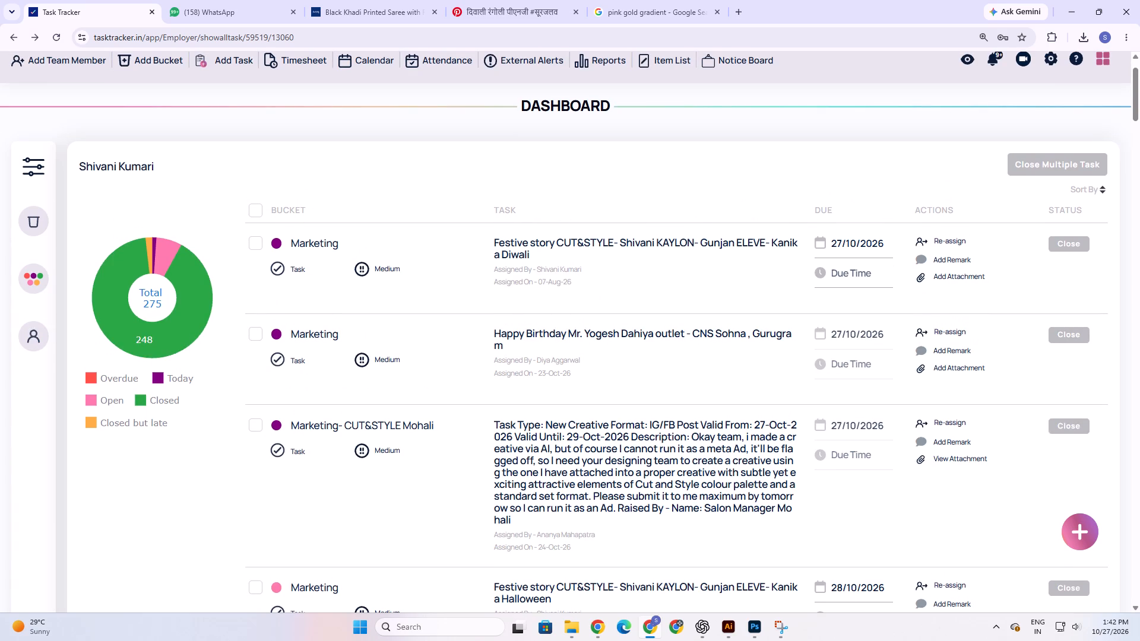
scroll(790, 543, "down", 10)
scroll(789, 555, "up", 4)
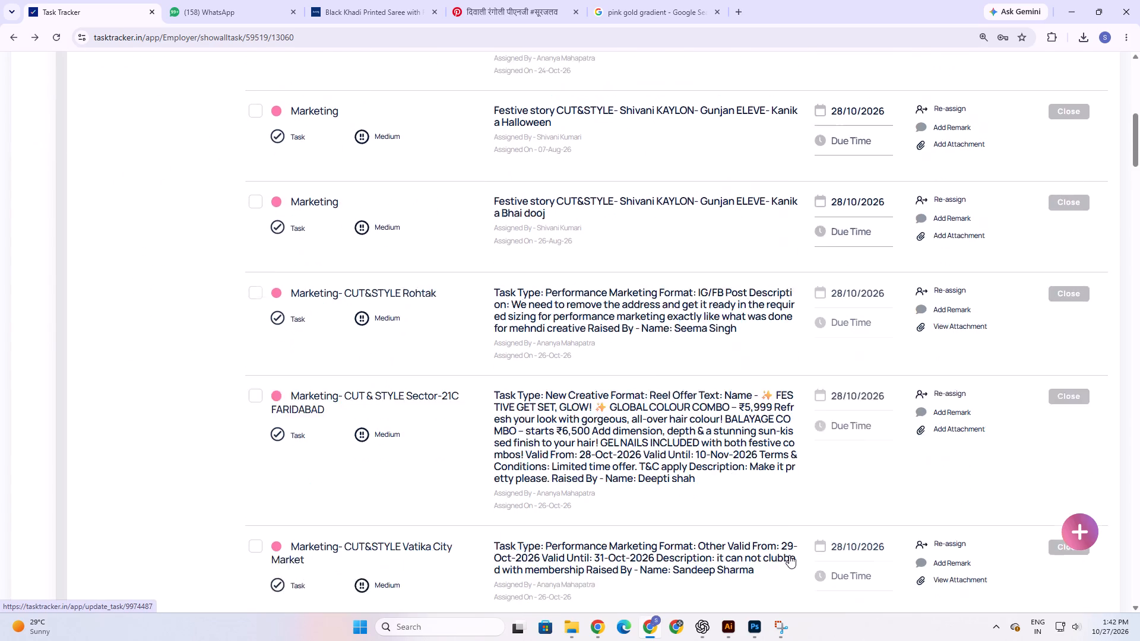
Review the marketing tasks due 28/10/2026 and 29/10/2026 in the Task Tracker list, including the CUT&STYLE branch requests.
scroll(789, 555, "down", 2)
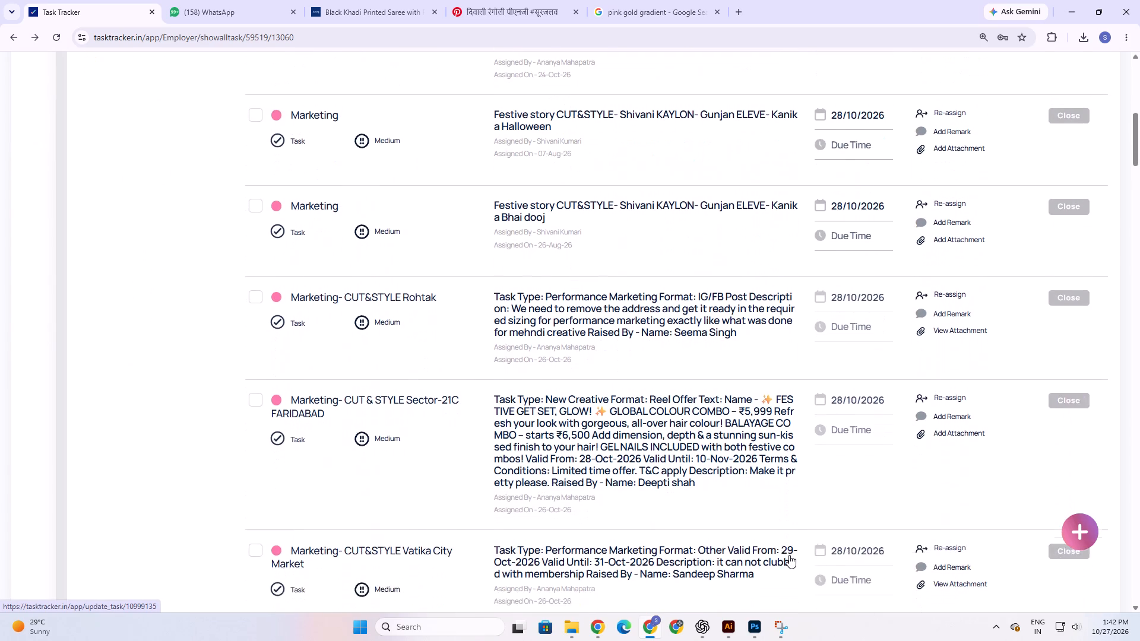
scroll(789, 555, "down", 5)
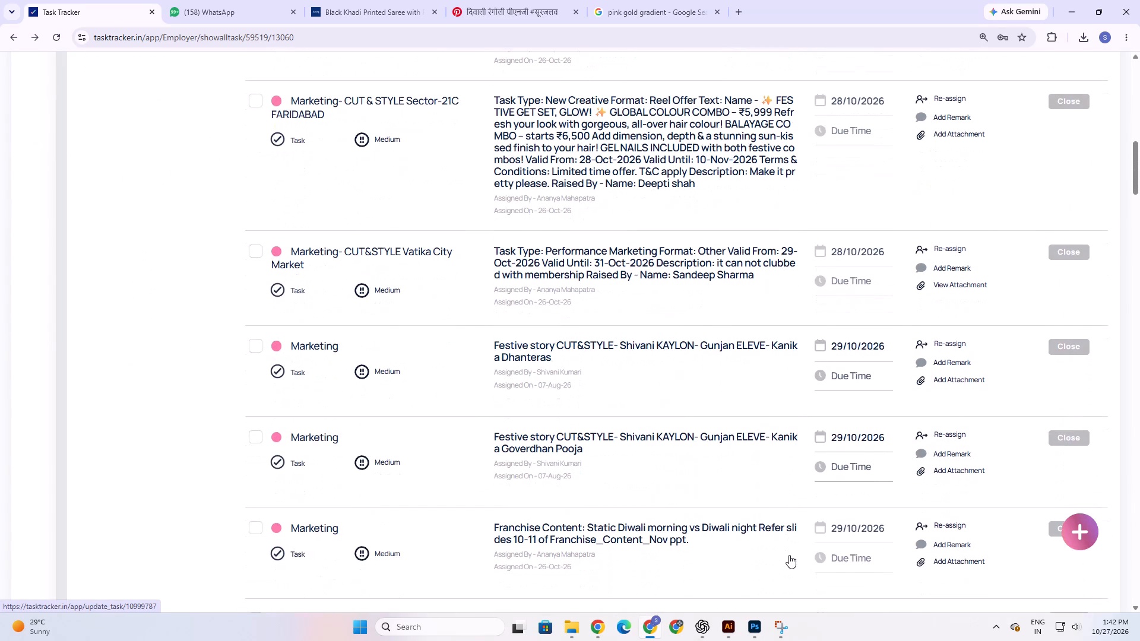
scroll(789, 555, "up", 3)
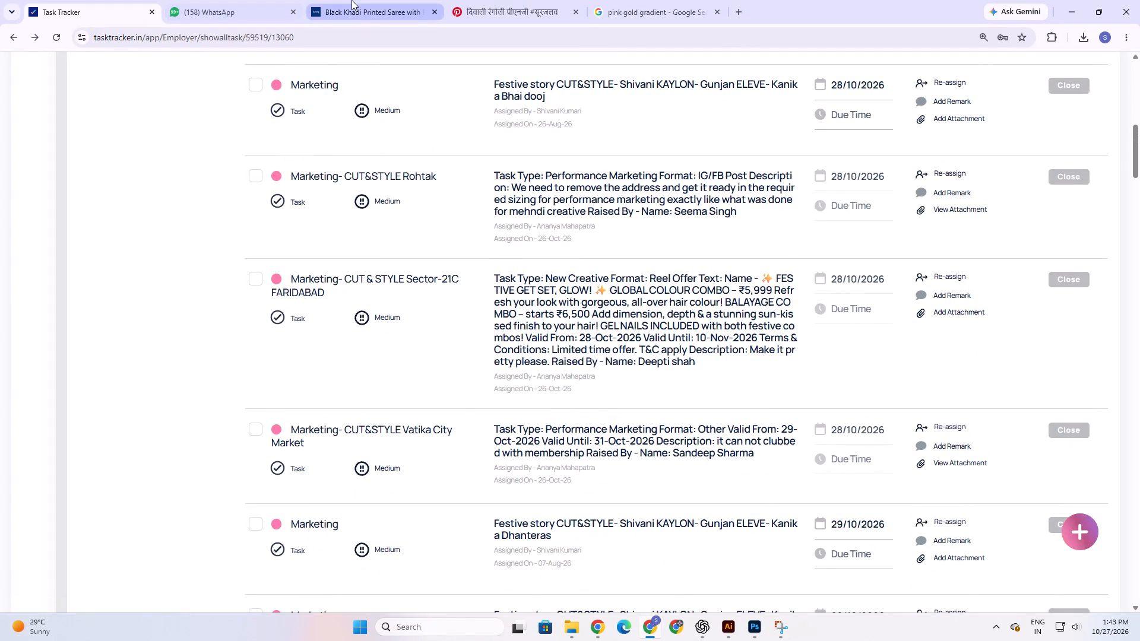
Switch to Pinterest and browse the mandala and festive design pins related to the open Diwali rangoli pin.
left_click(548, 0)
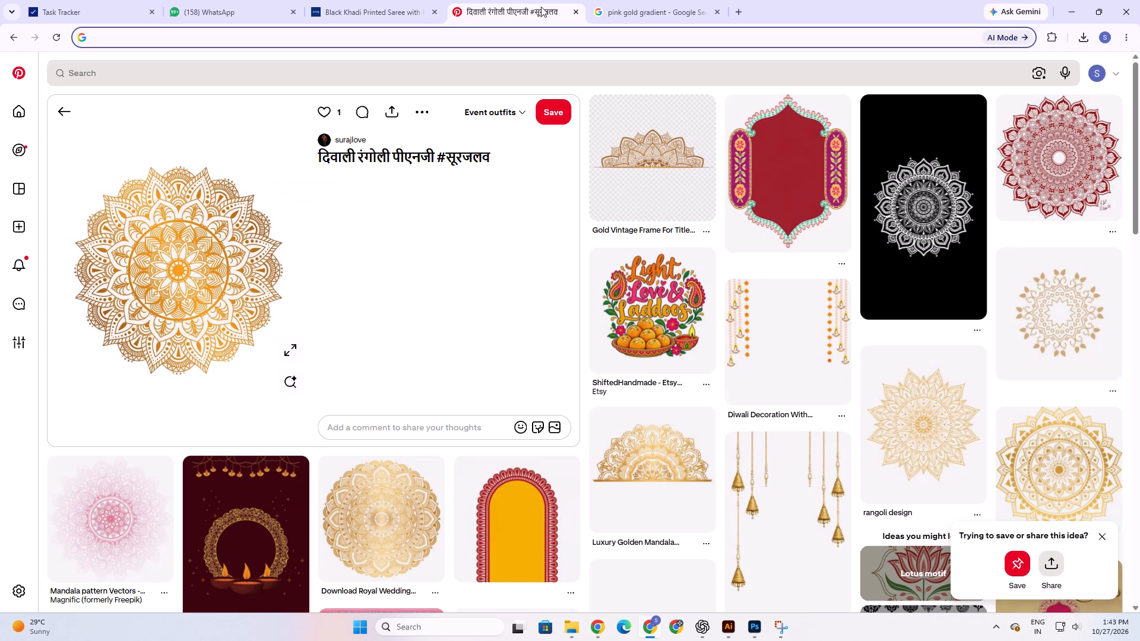
scroll(298, 400, "down", 6)
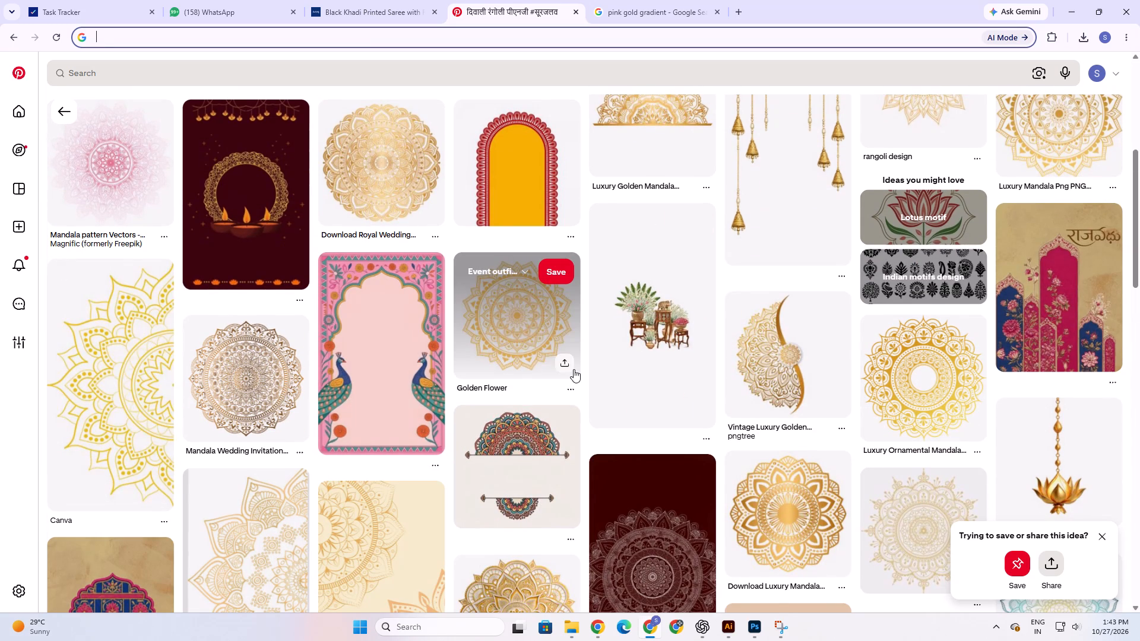
scroll(574, 369, "down", 6)
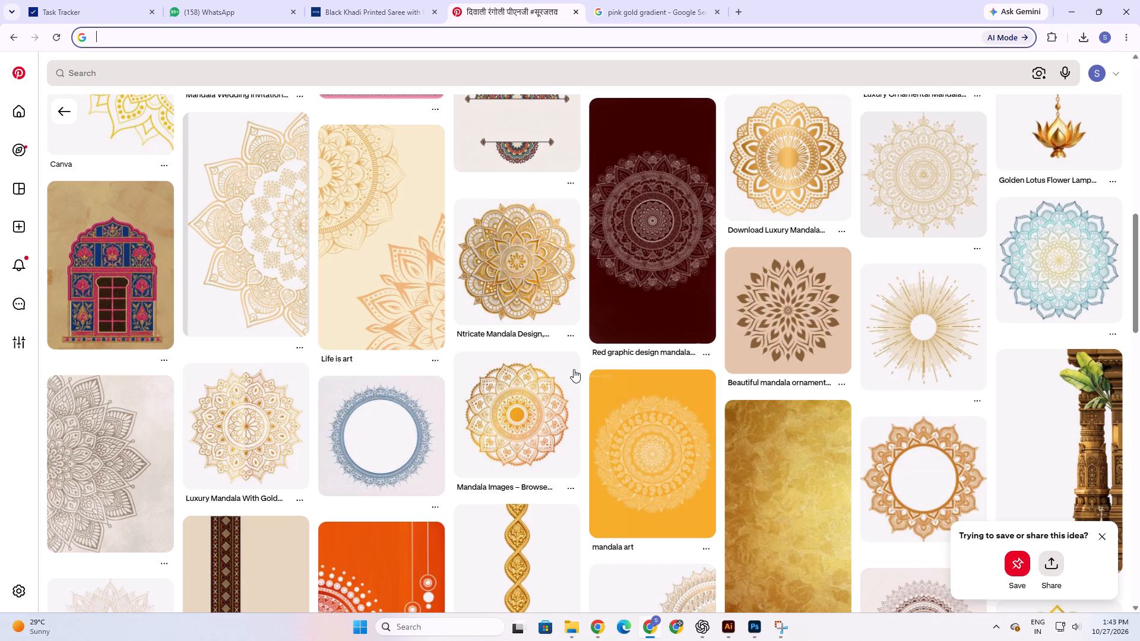